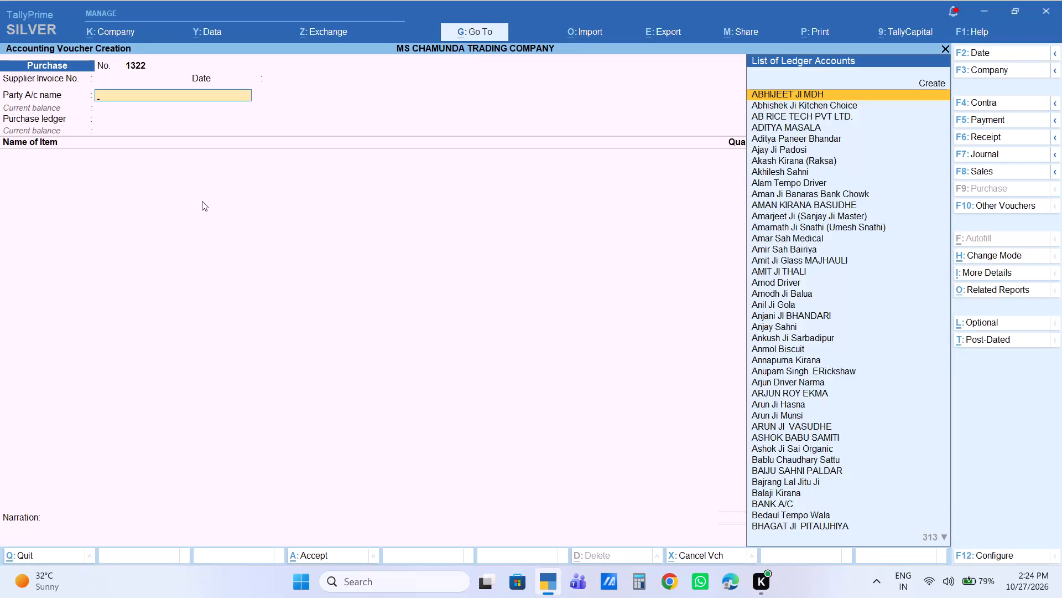
Leave the blank purchase voucher entry and open the Day Book for 27-10-2026.
{"action": "key", "text": "Escape"}
{"action": "key", "text": "Escape"}
{"action": "key", "text": "Down"}
{"action": "key", "text": "Left"}
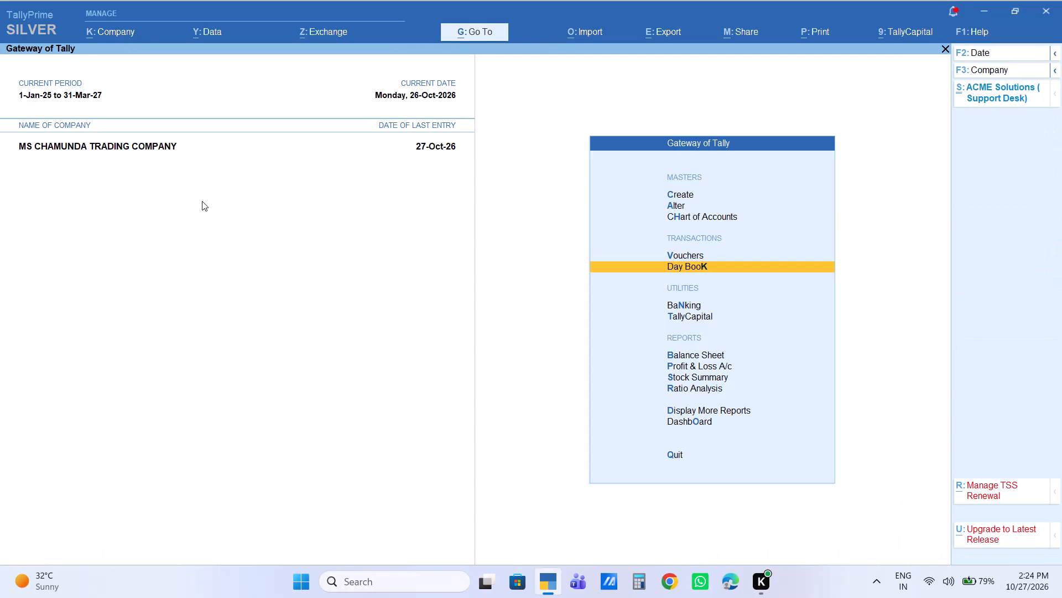
{"action": "key", "text": "Return"}
{"action": "key", "text": "F2"}
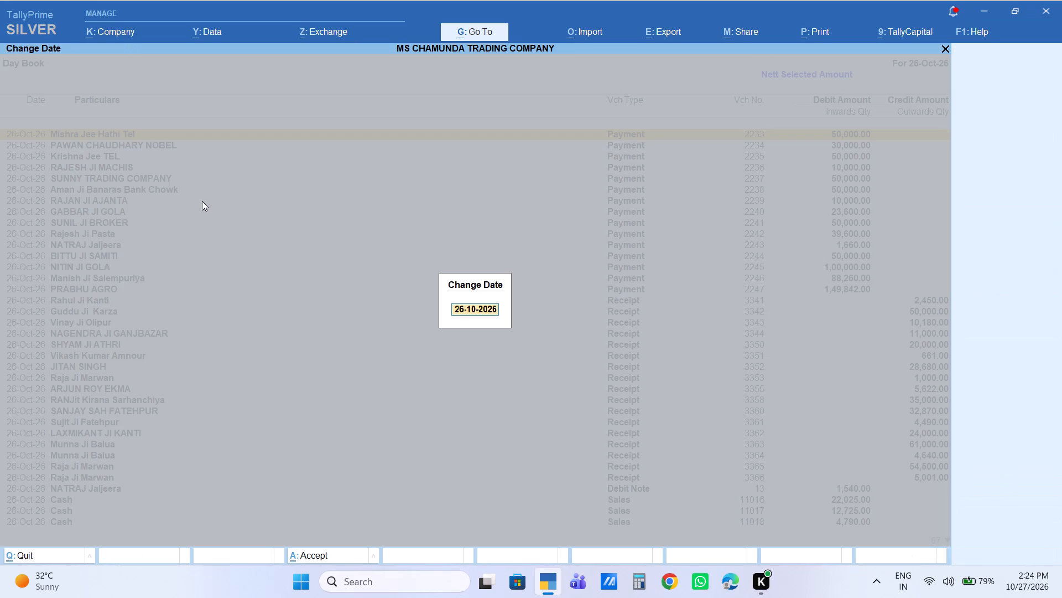
{"action": "type", "text": "27"}
{"action": "key", "text": "Return"}
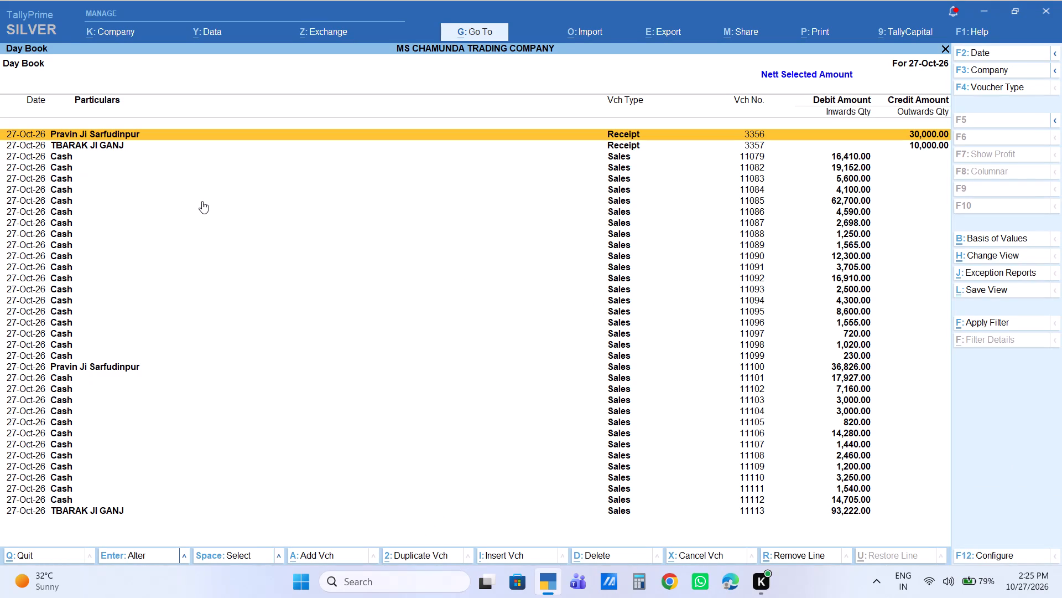
Look through the vouchers listed for 27-Oct-26 and close the Day Book.
{"action": "key", "text": "Down"}
{"action": "key", "text": "Down"}
{"action": "key", "text": "Down"}
{"action": "key", "text": "Down"}
{"action": "key", "text": "Down"}
{"action": "key", "text": "Down"}
{"action": "key", "text": "Down"}
{"action": "key", "text": "Down"}
{"action": "key", "text": "Down"}
{"action": "key", "text": "Down"}
{"action": "key", "text": "Down"}
{"action": "key", "text": "Down"}
{"action": "key", "text": "Down"}
{"action": "key", "text": "Down"}
{"action": "key", "text": "Down"}
{"action": "key", "text": "Down"}
{"action": "key", "text": "Down"}
{"action": "key", "text": "Down"}
{"action": "key", "text": "Down"}
{"action": "key", "text": "Down"}
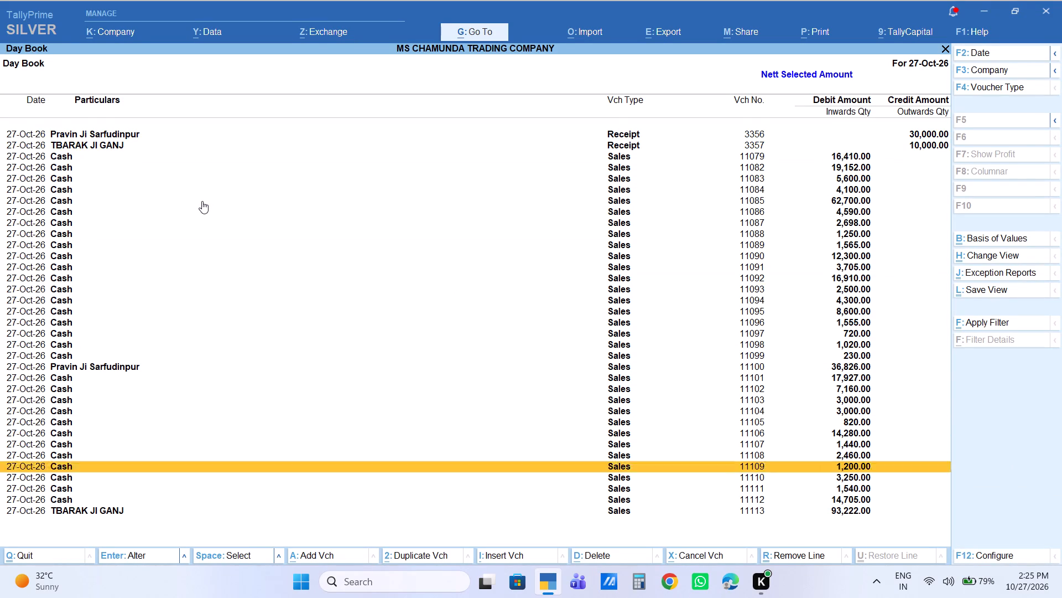
{"action": "key", "text": "Escape"}
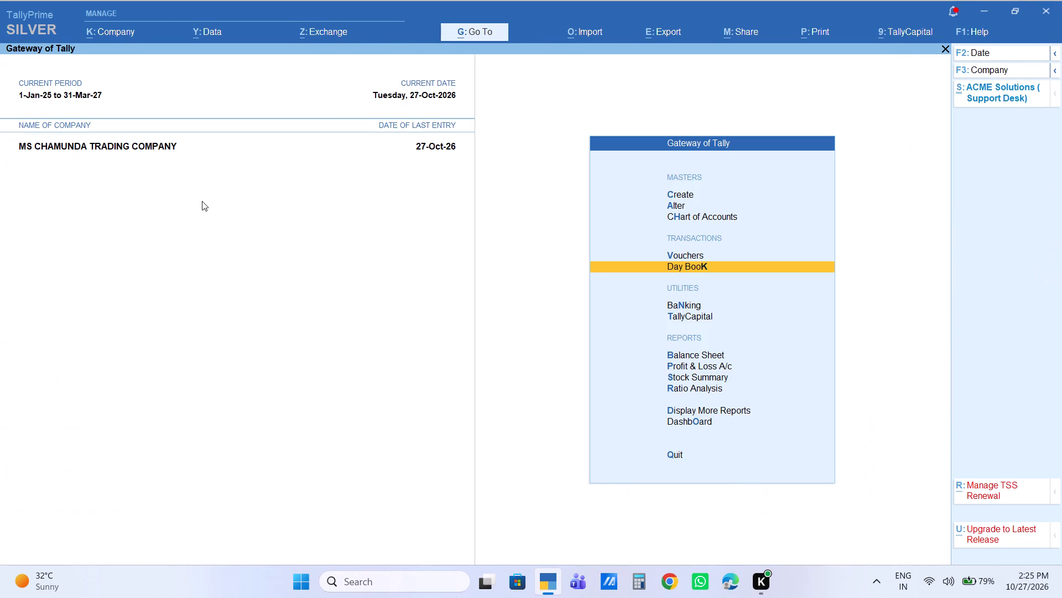
Reopen the Day Book and set its date to 26-10-2026.
{"action": "key", "text": "Return"}
{"action": "key", "text": "F2"}
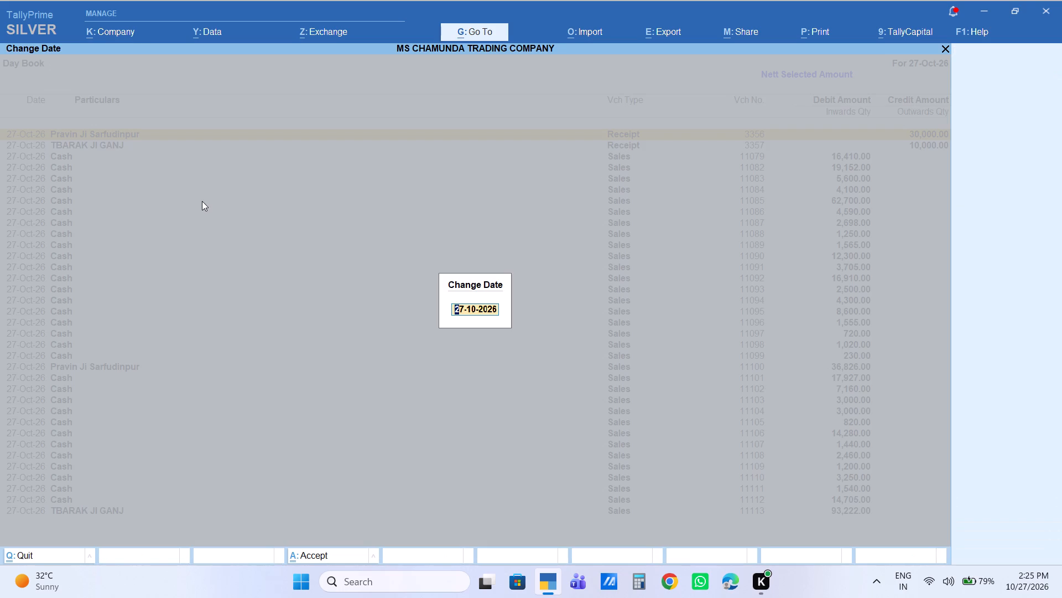
{"action": "type", "text": "26"}
{"action": "key", "text": "Return"}
Change the date of purchase voucher 1321, at the end of the Day Book list, to 27-10-2026 and save it with its other details kept.
{"action": "key", "text": "Down"}
{"action": "key", "text": "Down"}
{"action": "key", "text": "Down"}
{"action": "key", "text": "Down"}
{"action": "key", "text": "Down"}
{"action": "key", "text": "Down"}
{"action": "key", "text": "Down"}
{"action": "key", "text": "Down"}
{"action": "key", "text": "Down"}
{"action": "key", "text": "Down"}
{"action": "key", "text": "Down"}
{"action": "key", "text": "Down"}
{"action": "key", "text": "Down"}
{"action": "key", "text": "Down"}
{"action": "key", "text": "Down"}
{"action": "key", "text": "Down"}
{"action": "key", "text": "Down"}
{"action": "key", "text": "Down"}
{"action": "key", "text": "Down"}
{"action": "key", "text": "Down"}
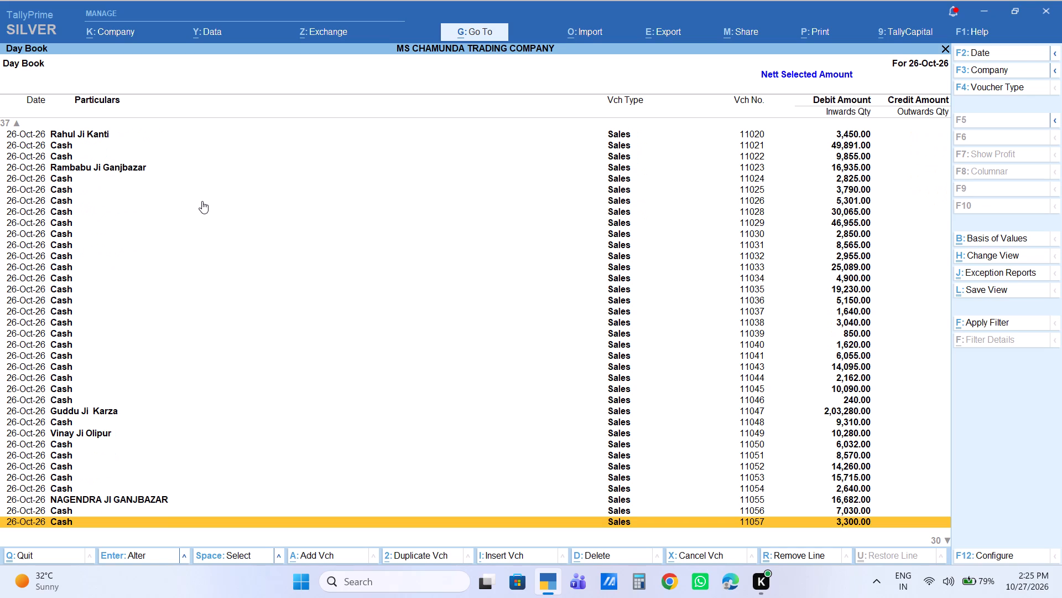
{"action": "key", "text": "Down"}
{"action": "key", "text": "Down"}
{"action": "key", "text": "Down"}
{"action": "key", "text": "Down"}
{"action": "key", "text": "Down"}
{"action": "key", "text": "Down"}
{"action": "key", "text": "Down"}
{"action": "key", "text": "Down"}
{"action": "key", "text": "Down"}
{"action": "key", "text": "Down"}
{"action": "key", "text": "Down"}
{"action": "key", "text": "Down"}
{"action": "key", "text": "Down"}
{"action": "key", "text": "Down"}
{"action": "key", "text": "Down"}
{"action": "key", "text": "Down"}
{"action": "key", "text": "Down"}
{"action": "key", "text": "Down"}
{"action": "key", "text": "Down"}
{"action": "key", "text": "Down"}
{"action": "key", "text": "Down"}
{"action": "key", "text": "Down"}
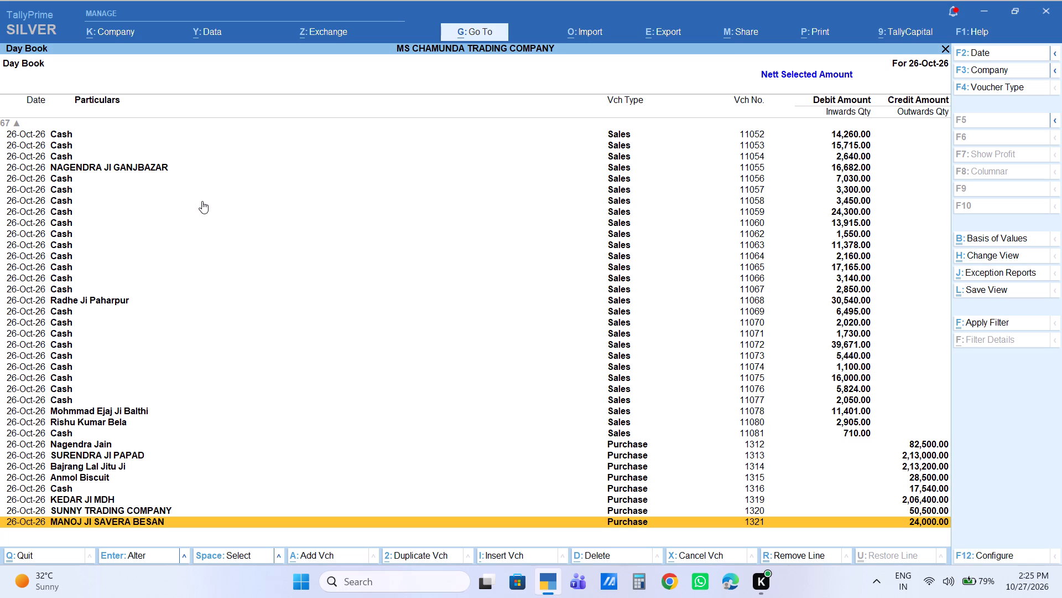
{"action": "key", "text": "Return"}
{"action": "key", "text": "F2"}
{"action": "key", "text": "Return"}
{"action": "key", "text": "Return"}
{"action": "key", "text": "Return"}
{"action": "key", "text": "Return"}
{"action": "key", "text": "Return"}
{"action": "key", "text": "Return"}
{"action": "key", "text": "Return"}
{"action": "key", "text": "Return"}
{"action": "key", "text": "Return"}
{"action": "key", "text": "Return"}
{"action": "key", "text": "Return"}
{"action": "key", "text": "Return"}
{"action": "key", "text": "Return"}
{"action": "key", "text": "Return"}
{"action": "key", "text": "Return"}
{"action": "key", "text": "Return"}
{"action": "key", "text": "Return"}
{"action": "key", "text": "Return"}
{"action": "key", "text": "Return"}
{"action": "key", "text": "Return"}
{"action": "key", "text": "Return"}
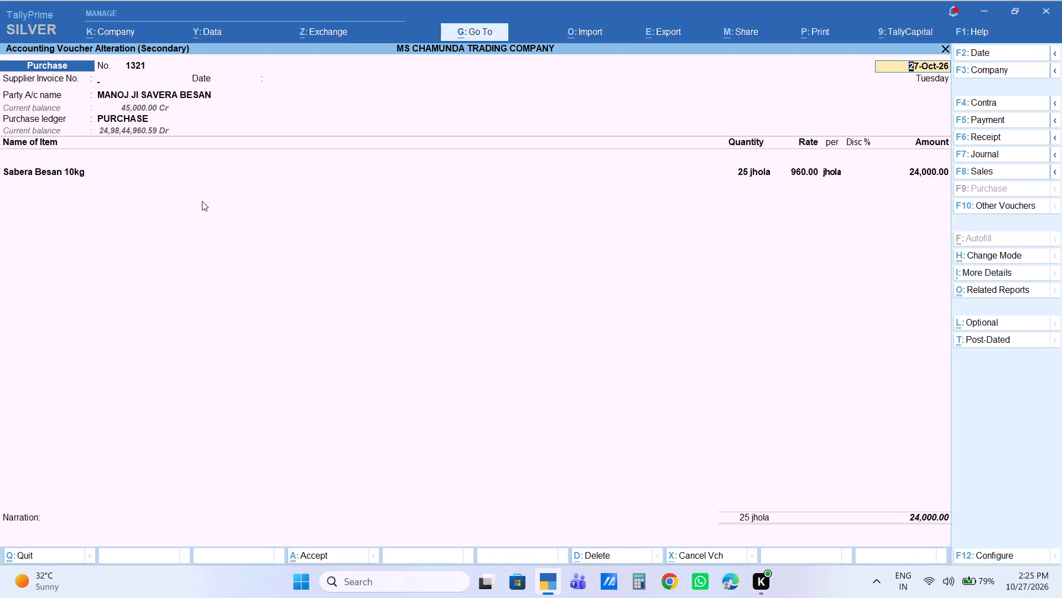
{"action": "key", "text": "Return"}
{"action": "key", "text": "Return"}
{"action": "key", "text": "Return"}
{"action": "key", "text": "Return"}
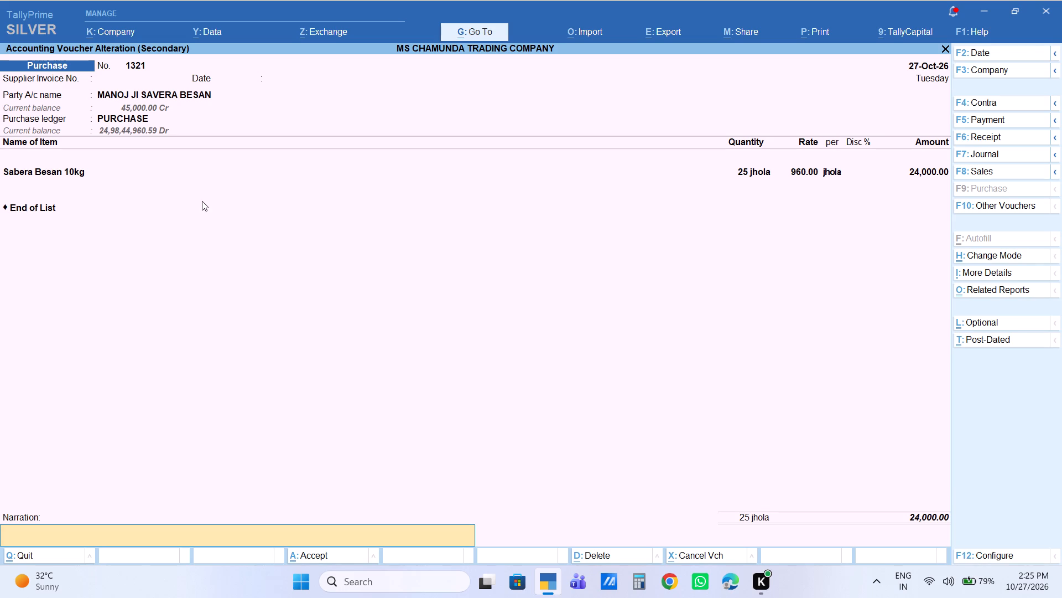
{"action": "key", "text": "Return"}
{"action": "key", "text": "Return"}
Change the date of purchase voucher 1320 for SUNNY TRADING COMPANY to 27-10-2026, keep its item and bill-wise details, and save it.
{"action": "key", "text": "Escape"}
{"action": "key", "text": "Escape"}
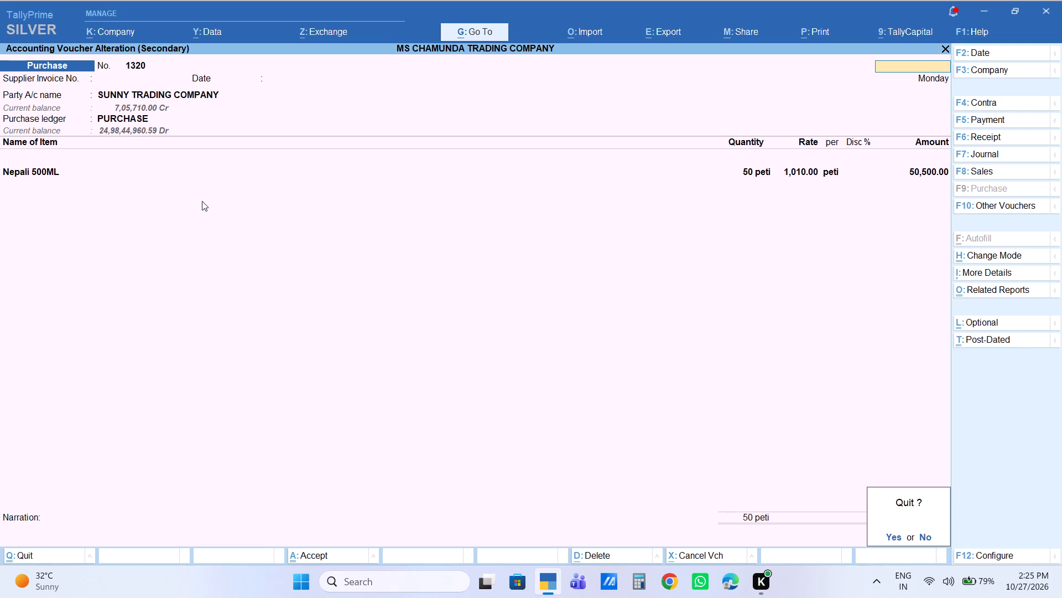
{"action": "key", "text": "BackSpace"}
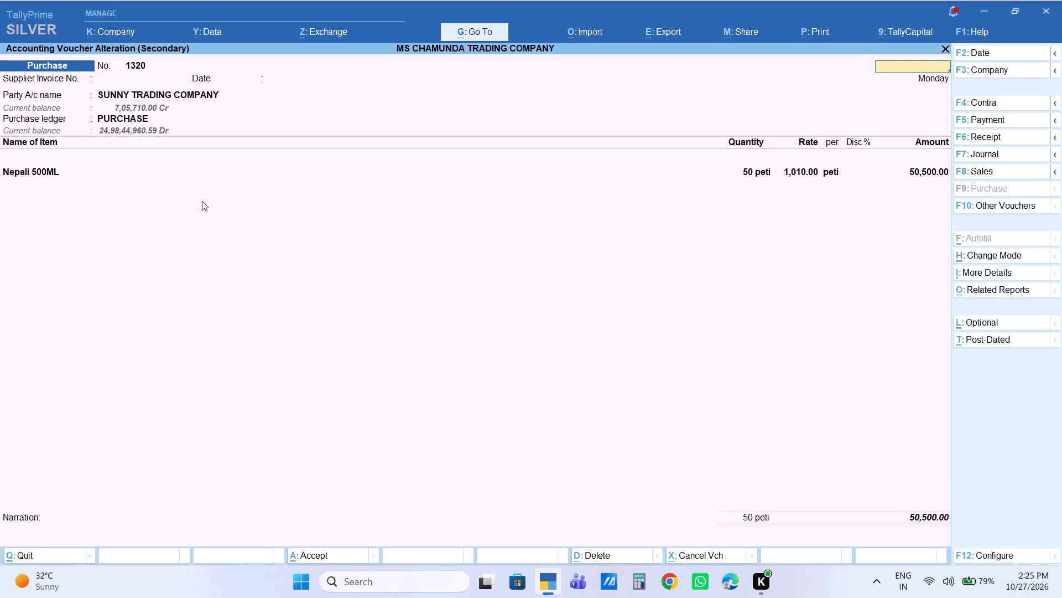
{"action": "key", "text": "BackSpace"}
{"action": "key", "text": "F2"}
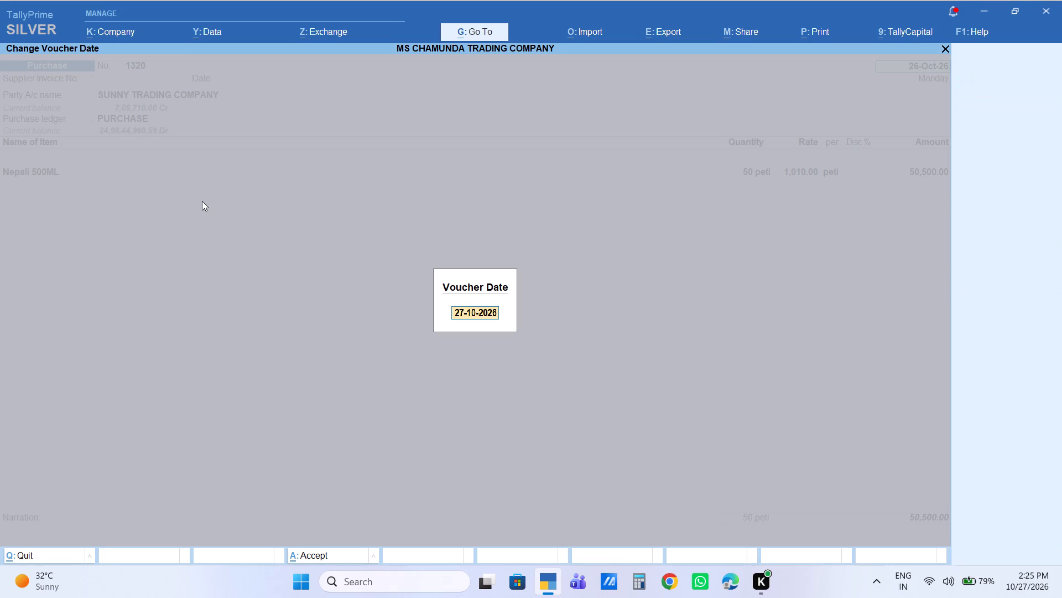
{"action": "key", "text": "Return"}
{"action": "key", "text": "Return"}
{"action": "key", "text": "Return"}
{"action": "key", "text": "Return"}
{"action": "key", "text": "Return"}
{"action": "key", "text": "Return"}
{"action": "key", "text": "Return"}
{"action": "key", "text": "Return"}
{"action": "key", "text": "Return"}
{"action": "key", "text": "Return"}
{"action": "key", "text": "Return"}
{"action": "key", "text": "Return"}
{"action": "key", "text": "Return"}
{"action": "key", "text": "Return"}
{"action": "key", "text": "Return"}
{"action": "key", "text": "Return"}
{"action": "key", "text": "Return"}
{"action": "key", "text": "Return"}
{"action": "key", "text": "Return"}
{"action": "key", "text": "Return"}
{"action": "key", "text": "Return"}
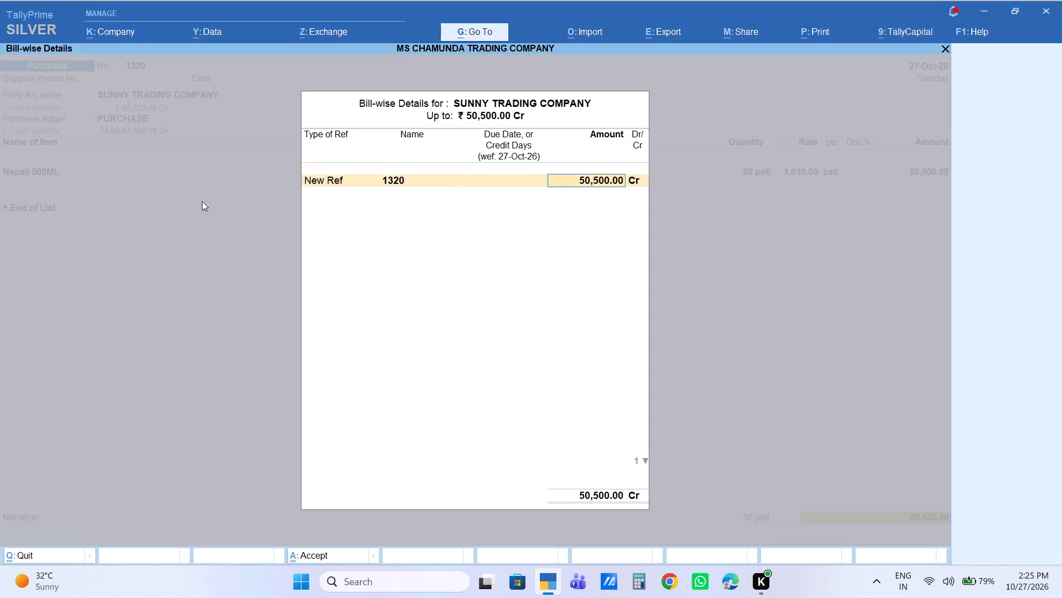
{"action": "key", "text": "Return"}
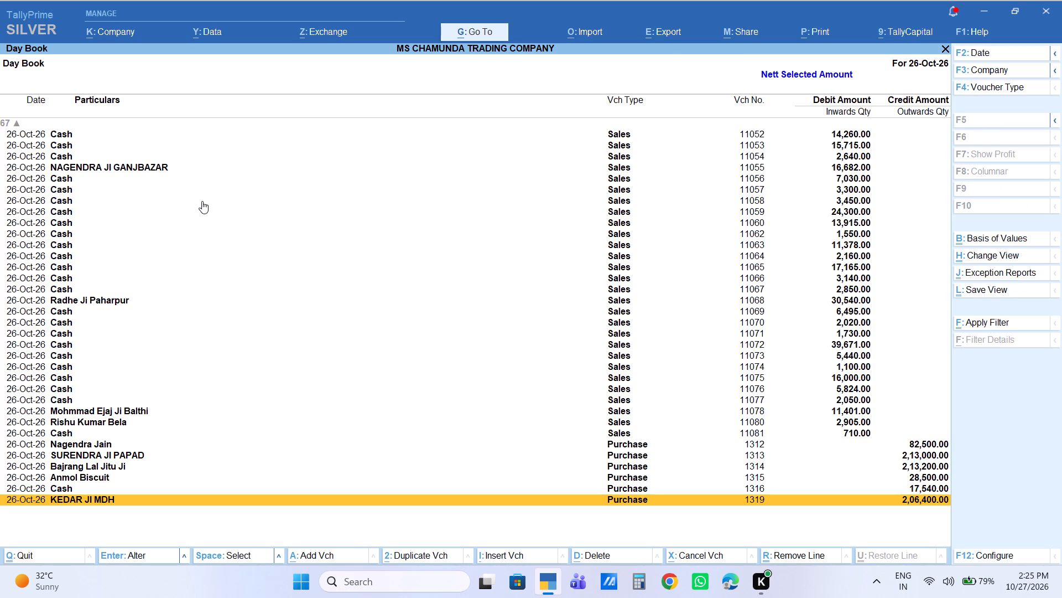
Check the remaining purchase vouchers in the Day Book for 26-Oct-26.
{"action": "key", "text": "Up"}
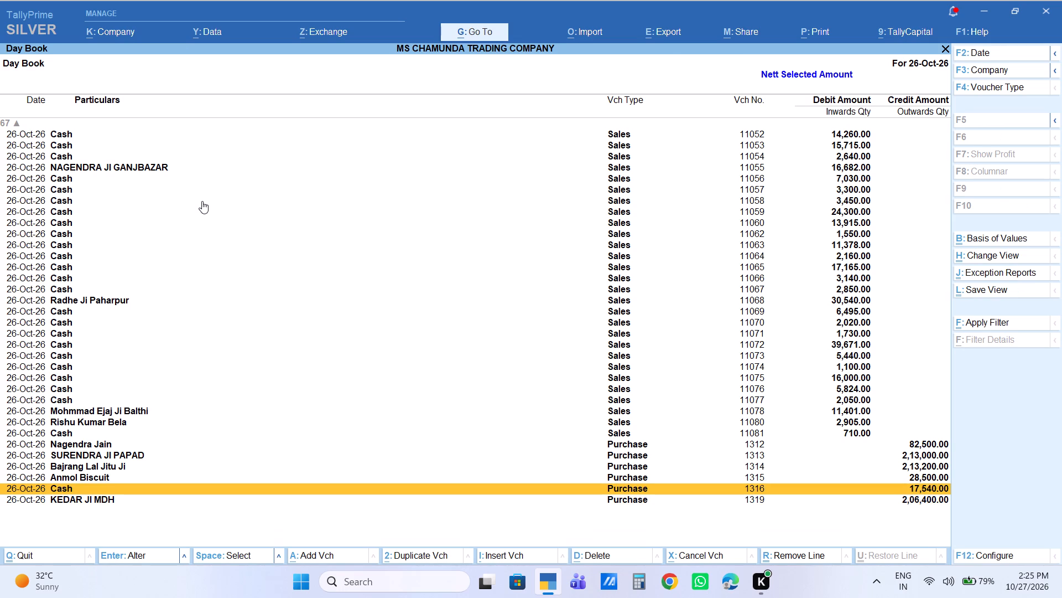
{"action": "key", "text": "Down"}
{"action": "key", "text": "Down"}
{"action": "key", "text": "Down"}
{"action": "key", "text": "Down"}
{"action": "key", "text": "Down"}
{"action": "key", "text": "Down"}
{"action": "key", "text": "Down"}
{"action": "key", "text": "Down"}
{"action": "key", "text": "Down"}
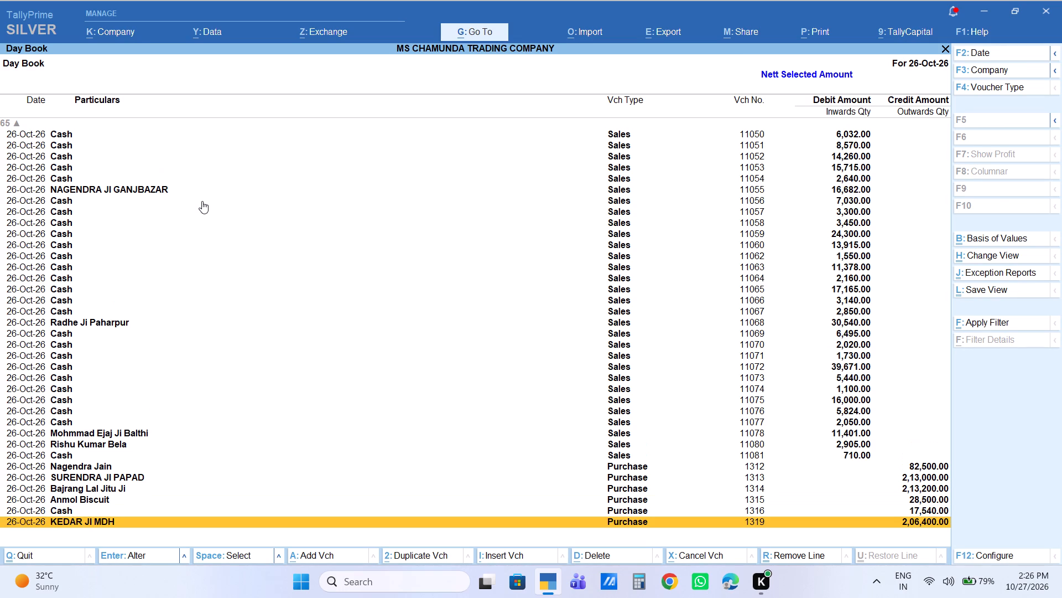
{"action": "key", "text": "Down"}
{"action": "key", "text": "Up"}
{"action": "key", "text": "Up"}
{"action": "key", "text": "Up"}
{"action": "key", "text": "Up"}
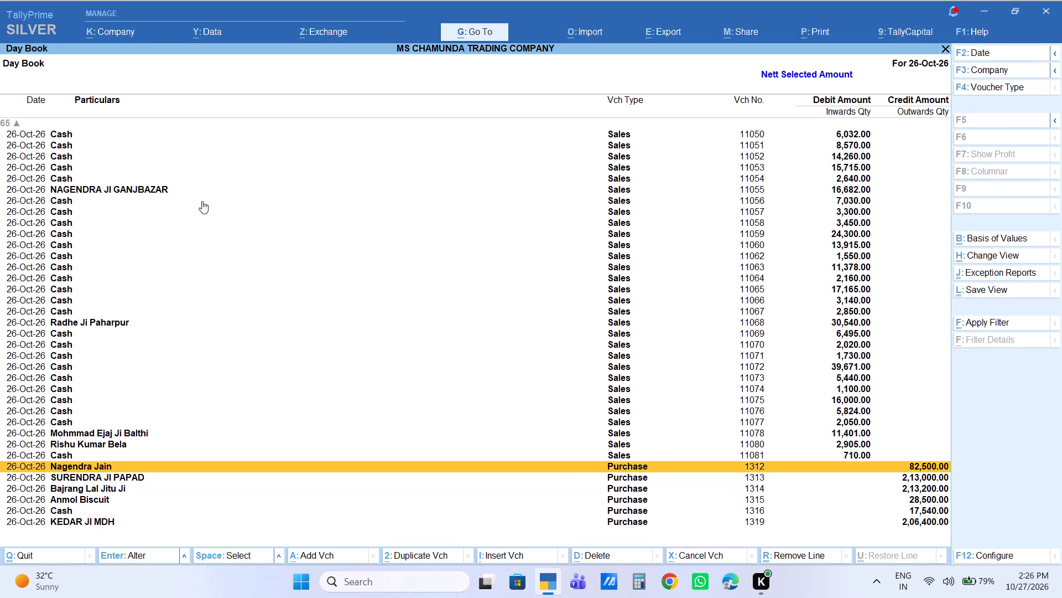
Examine the payment and receipt vouchers listed in the Day Book for 26-Oct-26, and leave the report.
{"action": "key", "text": "Up"}
{"action": "key", "text": "Up"}
{"action": "key", "text": "Up"}
{"action": "key", "text": "Up"}
{"action": "key", "text": "Up"}
{"action": "key", "text": "Up"}
{"action": "key", "text": "Up"}
{"action": "key", "text": "Up"}
{"action": "key", "text": "Up"}
{"action": "key", "text": "Up"}
{"action": "key", "text": "Up"}
{"action": "key", "text": "Up"}
{"action": "key", "text": "Up"}
{"action": "key", "text": "Up"}
{"action": "key", "text": "Up"}
{"action": "key", "text": "Up"}
{"action": "key", "text": "Up"}
{"action": "key", "text": "Up"}
{"action": "key", "text": "Up"}
{"action": "key", "text": "Up"}
{"action": "key", "text": "Up"}
{"action": "key", "text": "Up"}
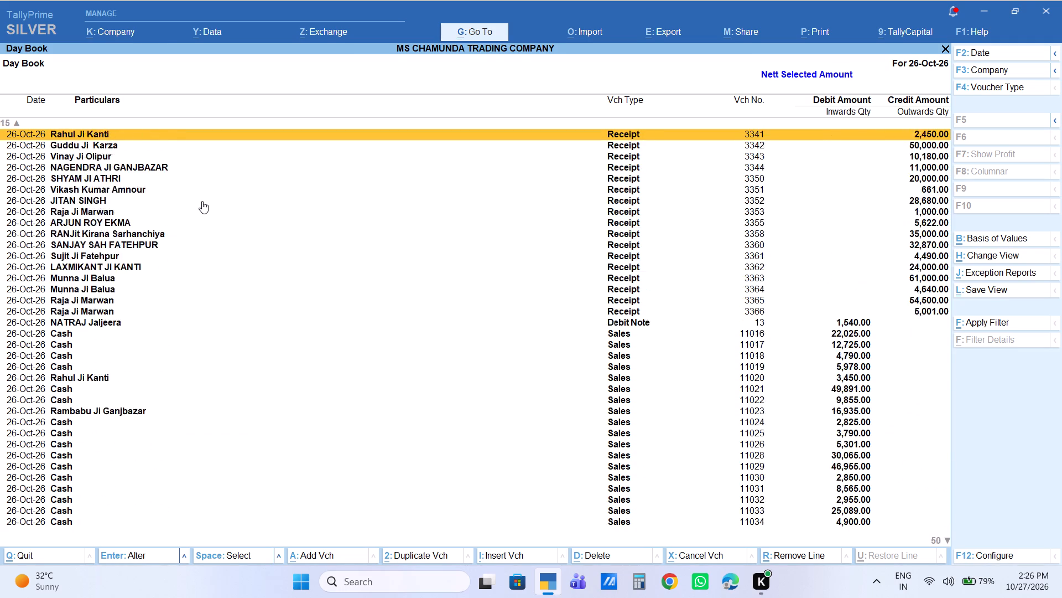
{"action": "key", "text": "Down"}
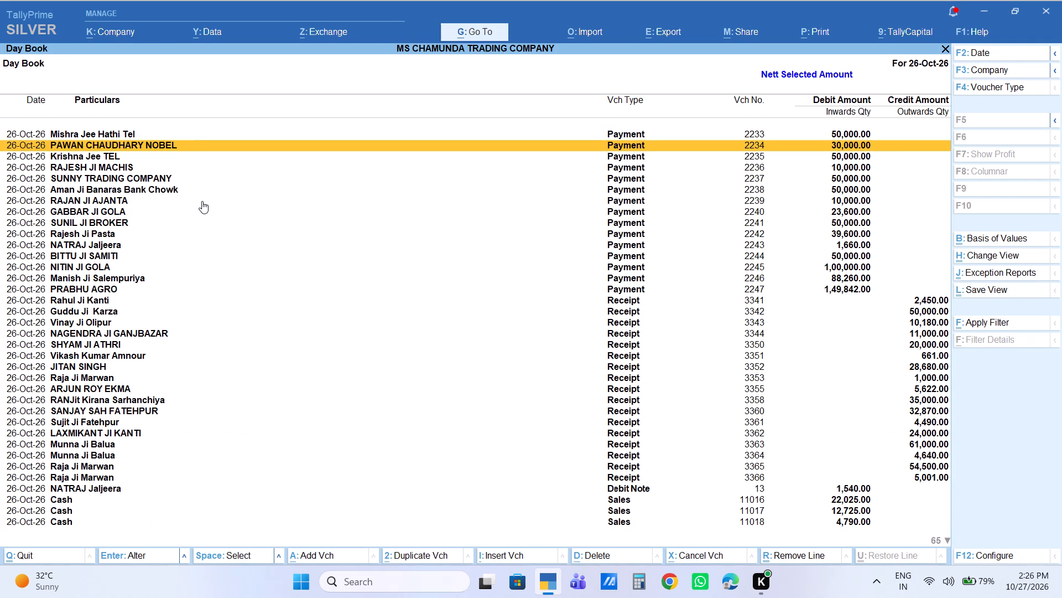
{"action": "key", "text": "Down"}
{"action": "key", "text": "Down"}
{"action": "key", "text": "Down"}
{"action": "key", "text": "Down"}
{"action": "key", "text": "Down"}
{"action": "key", "text": "Down"}
{"action": "key", "text": "Down"}
{"action": "key", "text": "Down"}
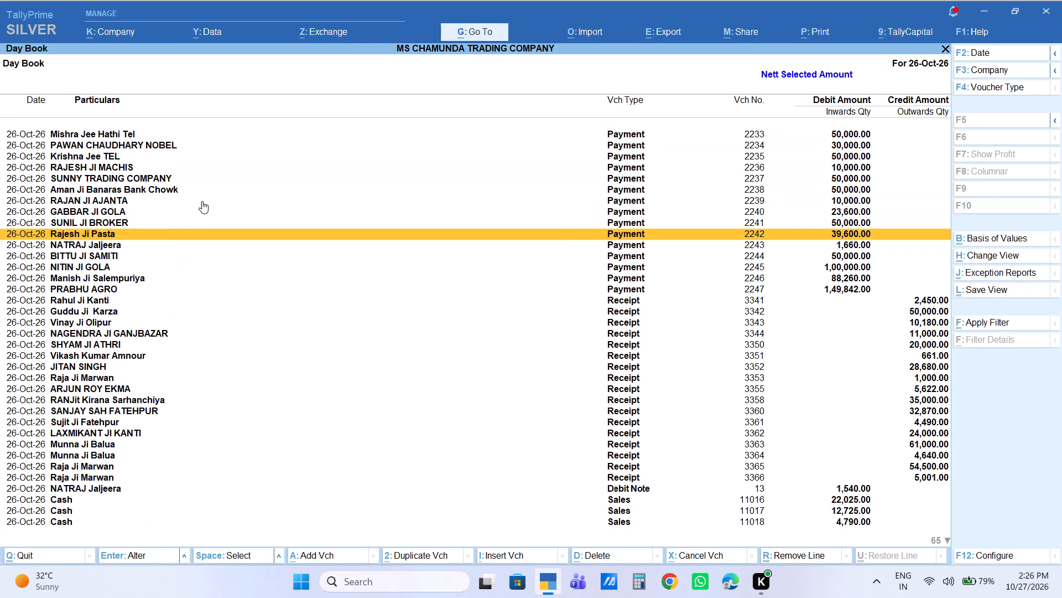
{"action": "key", "text": "Down"}
{"action": "key", "text": "Down"}
{"action": "key", "text": "Down"}
{"action": "key", "text": "Down"}
{"action": "key", "text": "Down"}
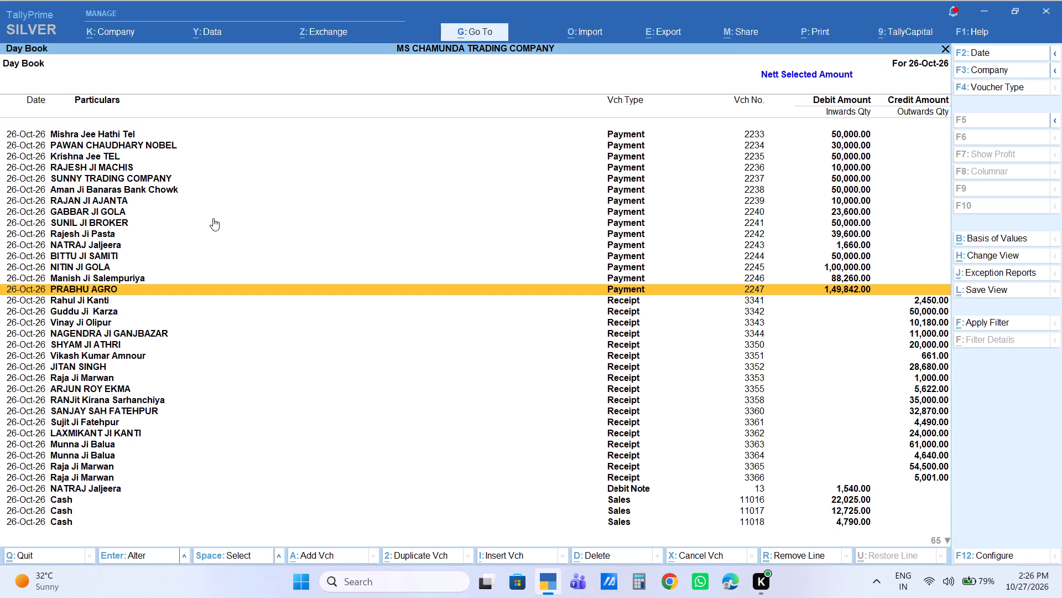
{"action": "key", "text": "Down"}
{"action": "key", "text": "Down"}
{"action": "key", "text": "Down"}
{"action": "key", "text": "Down"}
{"action": "key", "text": "Down"}
{"action": "key", "text": "Down"}
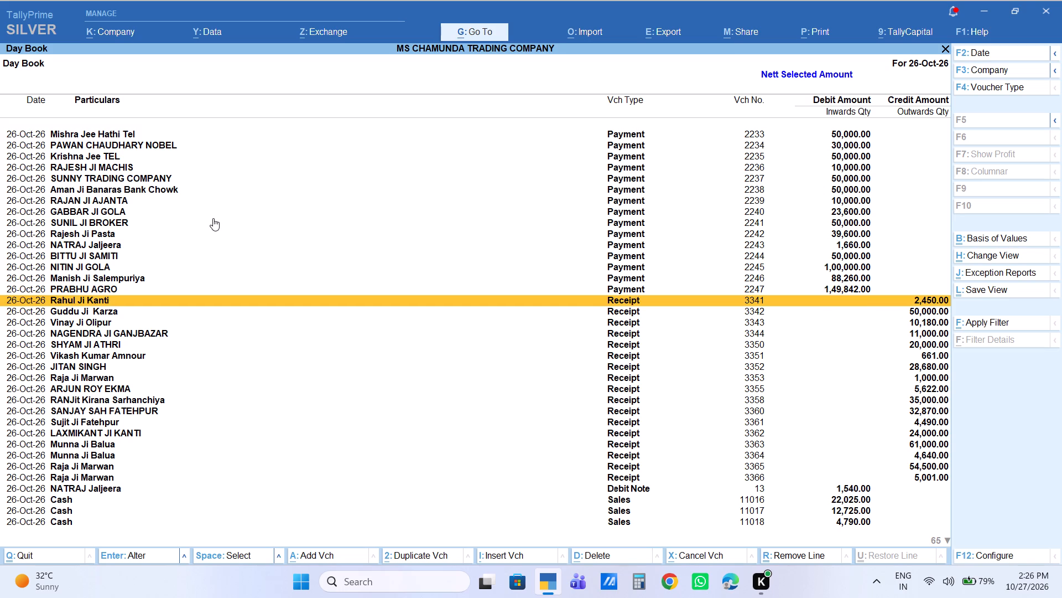
{"action": "key", "text": "Up"}
{"action": "key", "text": "Up"}
{"action": "key", "text": "Up"}
{"action": "key", "text": "Up"}
{"action": "key", "text": "Up"}
{"action": "key", "text": "Up"}
{"action": "key", "text": "Up"}
{"action": "key", "text": "Up"}
{"action": "key", "text": "Up"}
{"action": "key", "text": "Up"}
{"action": "key", "text": "Up"}
{"action": "key", "text": "Up"}
{"action": "key", "text": "Up"}
{"action": "key", "text": "Up"}
{"action": "key", "text": "Up"}
{"action": "key", "text": "Escape"}
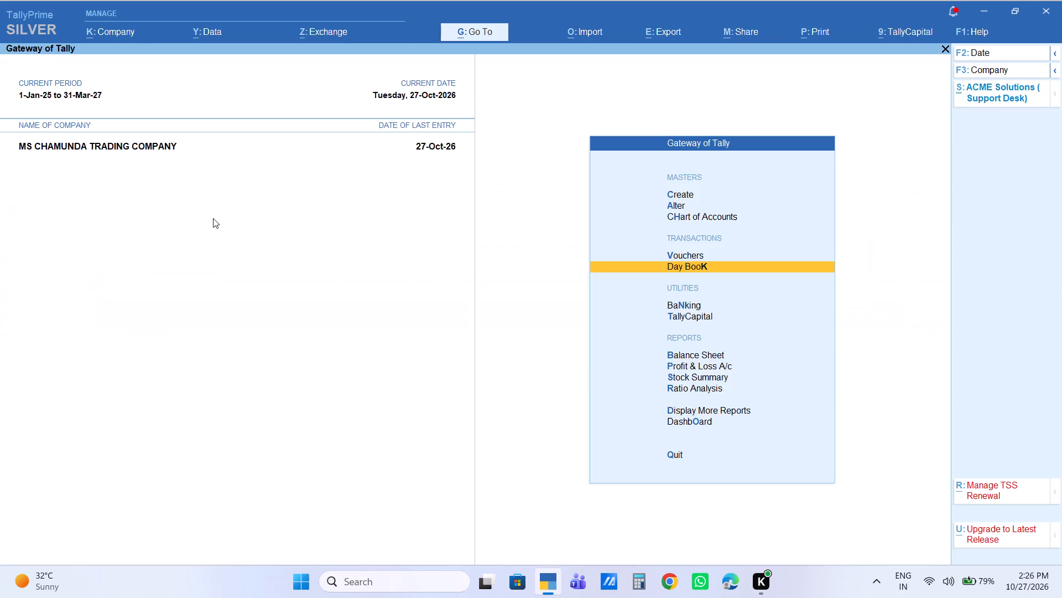
{"action": "key", "text": "Escape"}
{"action": "key", "text": "Escape"}
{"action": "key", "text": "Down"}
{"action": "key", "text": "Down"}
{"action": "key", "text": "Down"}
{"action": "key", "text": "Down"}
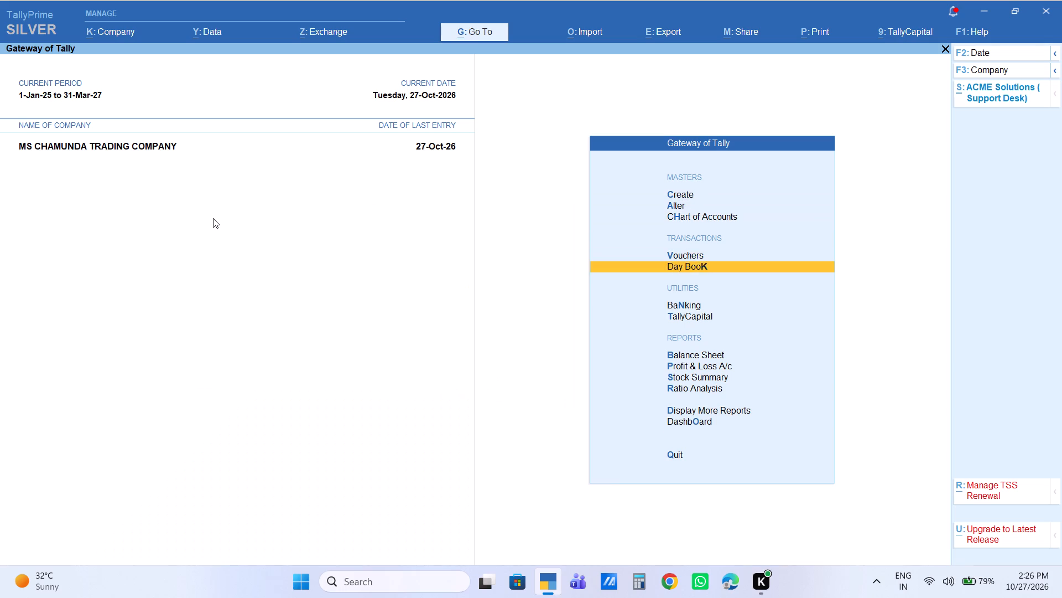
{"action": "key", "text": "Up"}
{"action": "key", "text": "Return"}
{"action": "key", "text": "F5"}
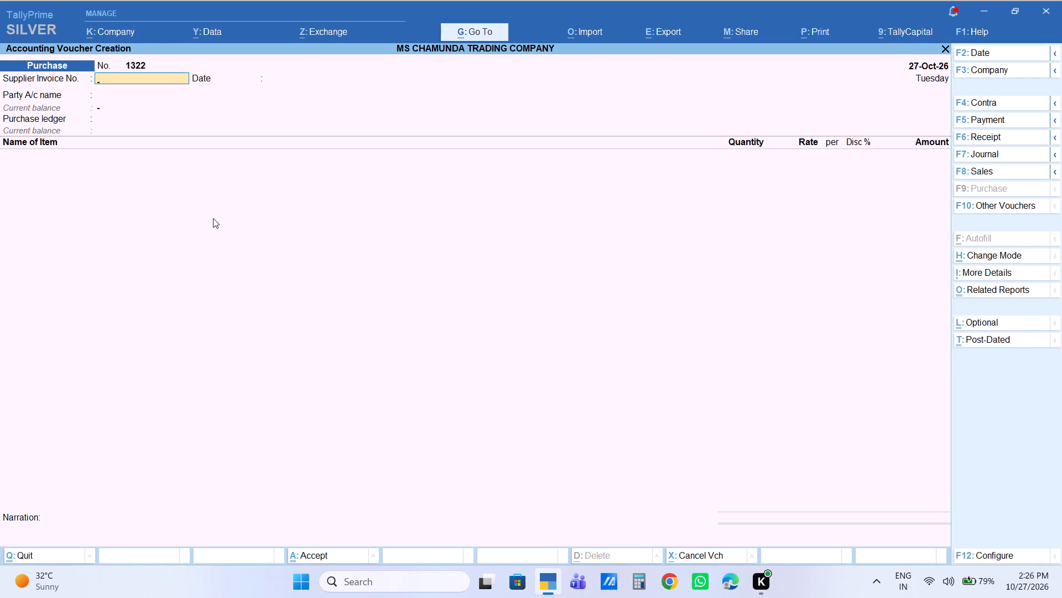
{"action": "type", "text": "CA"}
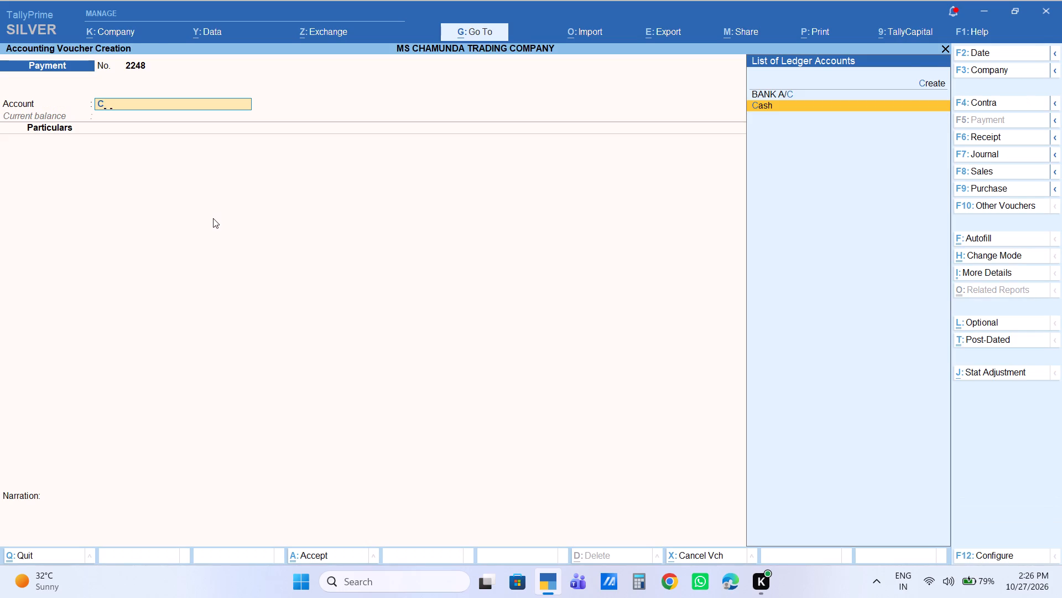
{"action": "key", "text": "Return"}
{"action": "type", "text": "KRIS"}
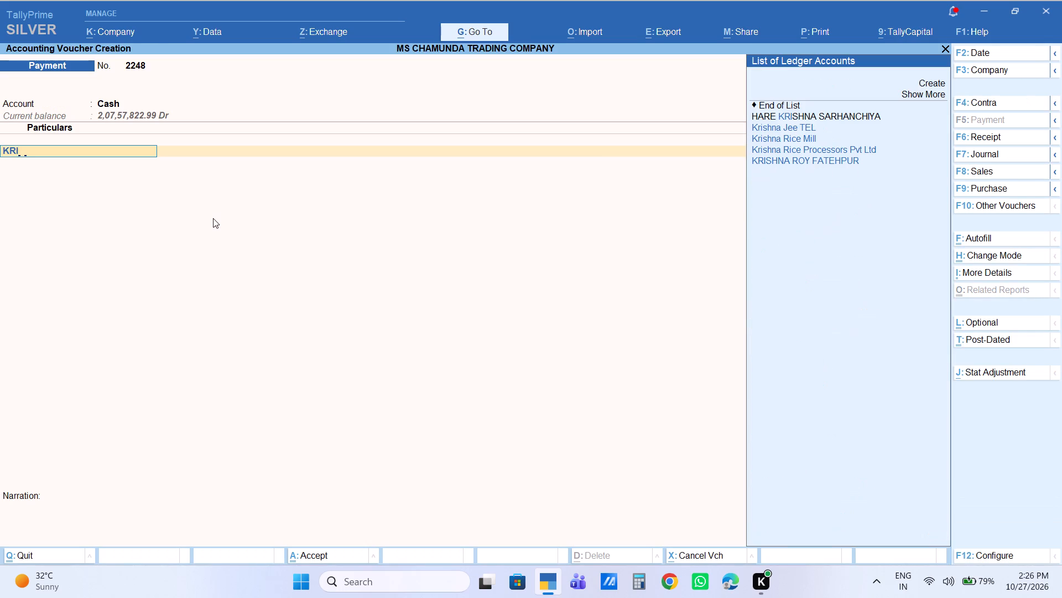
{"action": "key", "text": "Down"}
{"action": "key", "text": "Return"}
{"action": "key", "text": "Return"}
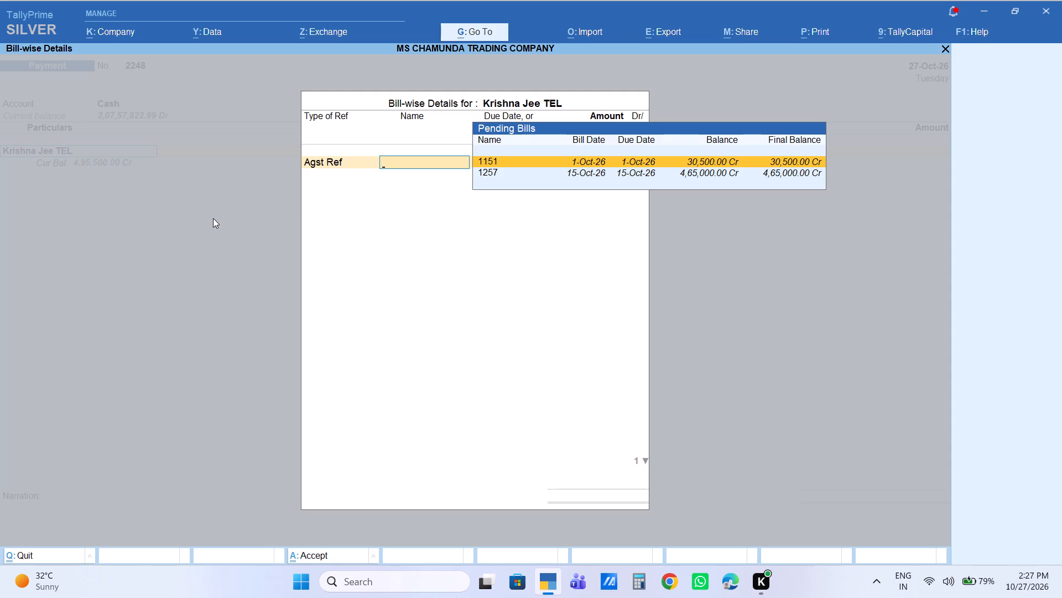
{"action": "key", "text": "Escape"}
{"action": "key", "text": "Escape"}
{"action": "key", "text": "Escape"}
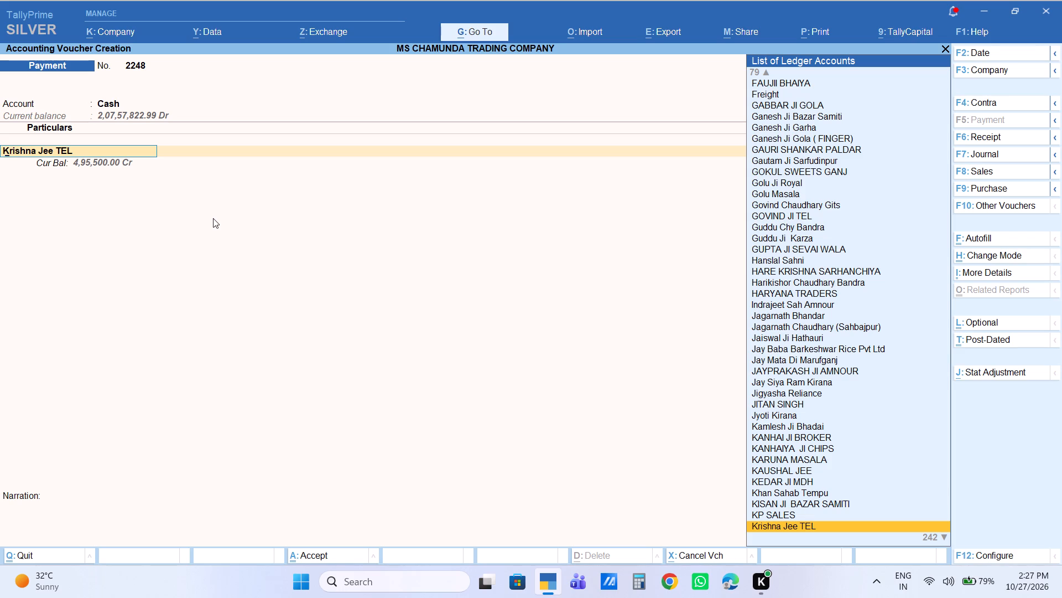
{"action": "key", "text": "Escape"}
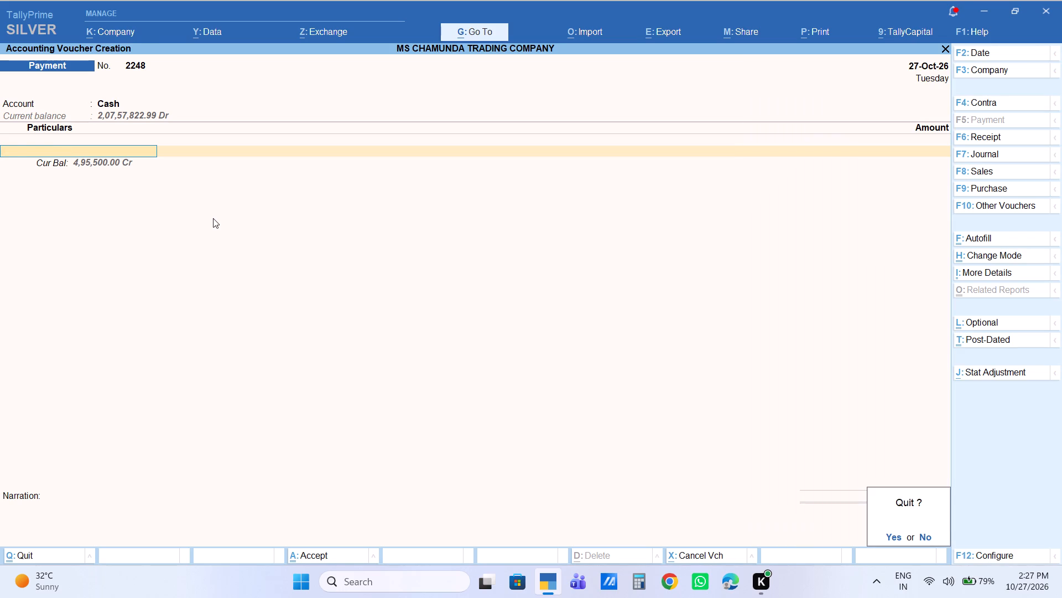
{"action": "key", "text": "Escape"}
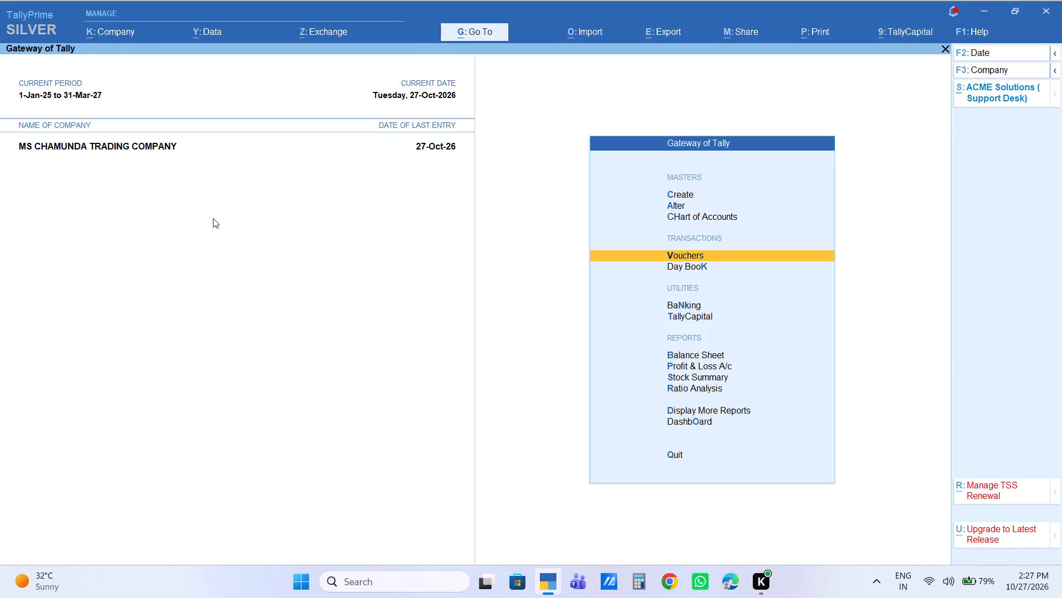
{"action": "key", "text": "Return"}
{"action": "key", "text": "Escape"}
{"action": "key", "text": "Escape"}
Reopen the Day Book and set its date to 26-10-2026.
{"action": "key", "text": "Down"}
{"action": "key", "text": "Return"}
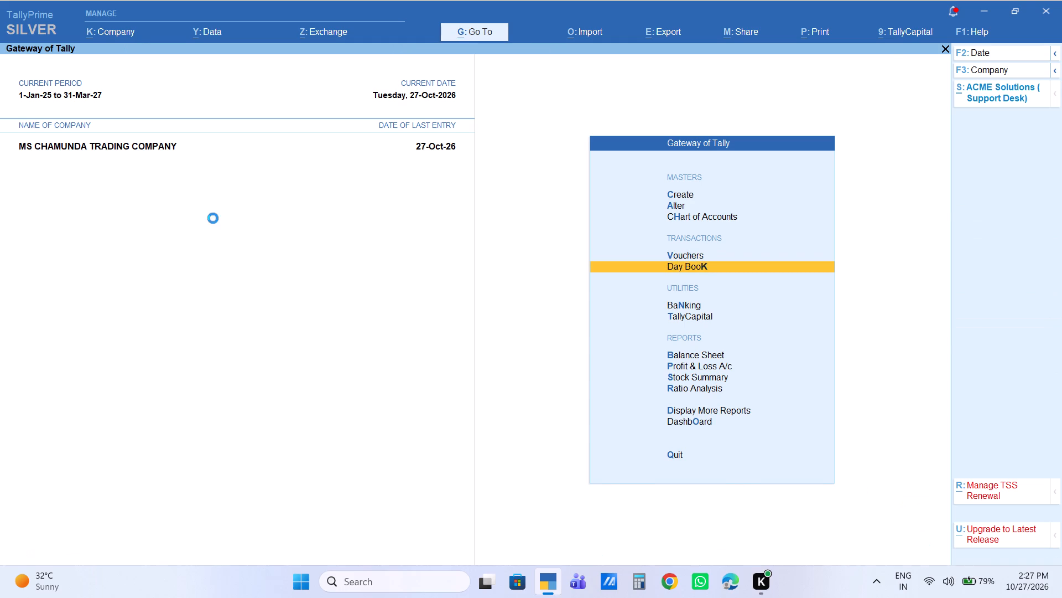
{"action": "key", "text": "Down"}
{"action": "key", "text": "Up"}
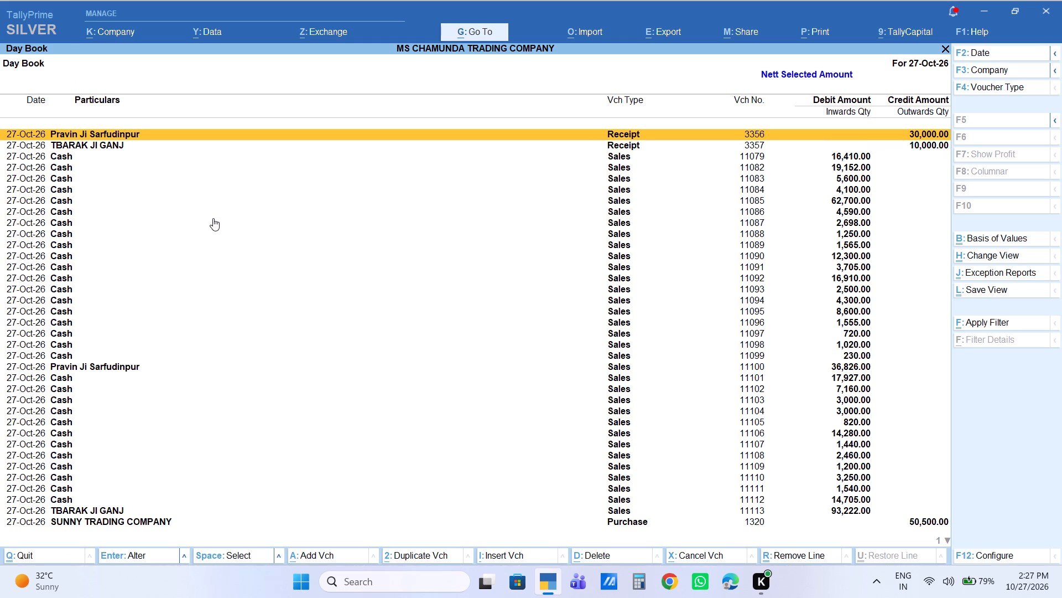
{"action": "key", "text": "F2"}
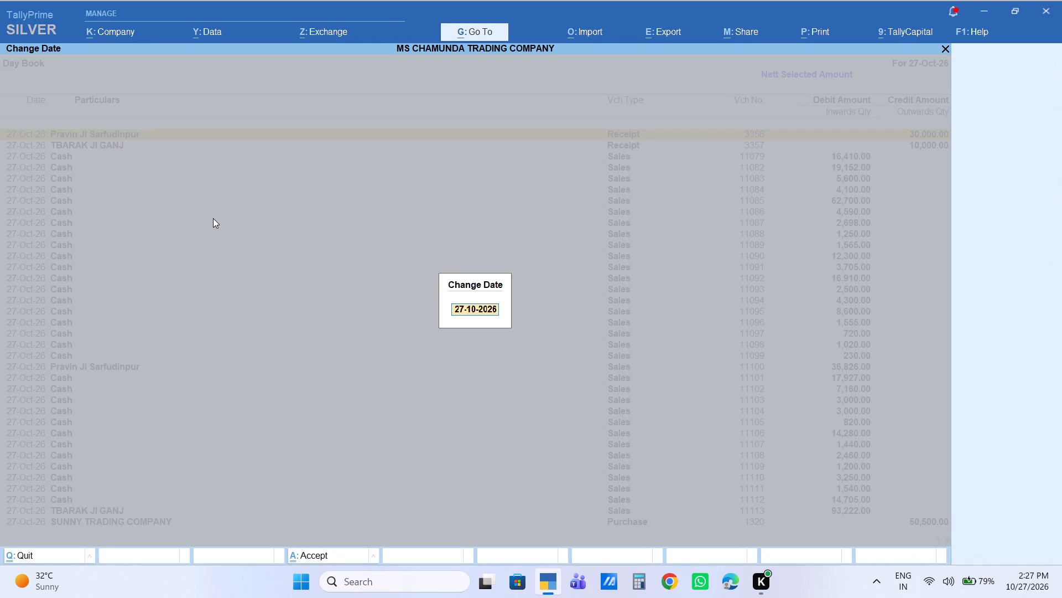
{"action": "type", "text": "26"}
{"action": "key", "text": "Return"}
Change the date of receipt voucher 3366 to 27-Oct-26 and save it with its bill references and bank allocation details kept.
{"action": "key", "text": "Down"}
{"action": "key", "text": "Down"}
{"action": "key", "text": "Down"}
{"action": "key", "text": "Down"}
{"action": "key", "text": "Down"}
{"action": "key", "text": "Down"}
{"action": "key", "text": "Down"}
{"action": "key", "text": "Down"}
{"action": "key", "text": "Down"}
{"action": "key", "text": "Down"}
{"action": "key", "text": "Down"}
{"action": "key", "text": "Down"}
{"action": "key", "text": "Down"}
{"action": "key", "text": "Down"}
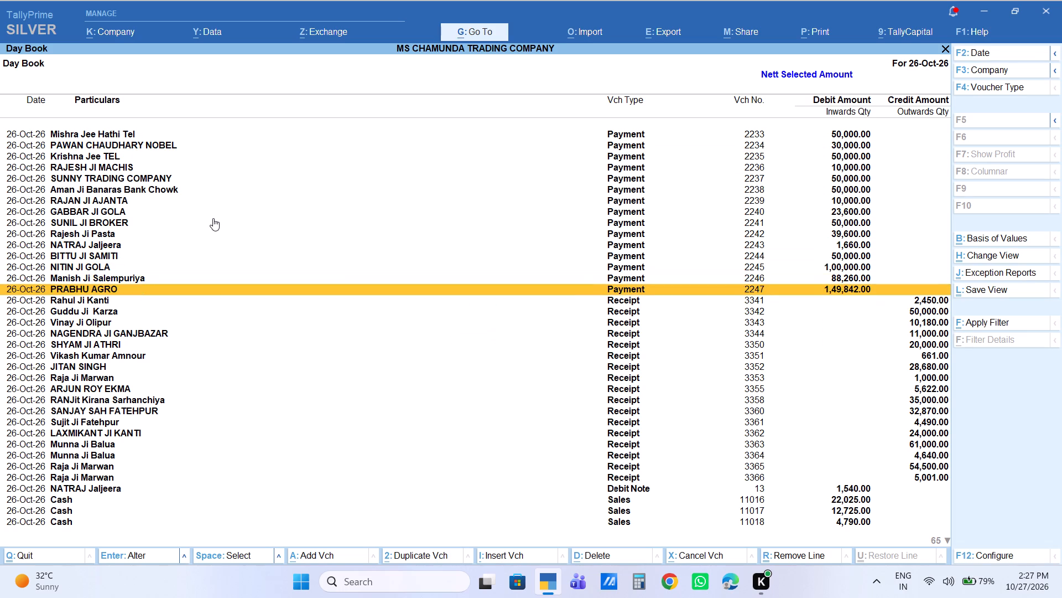
{"action": "key", "text": "Down"}
{"action": "key", "text": "Down"}
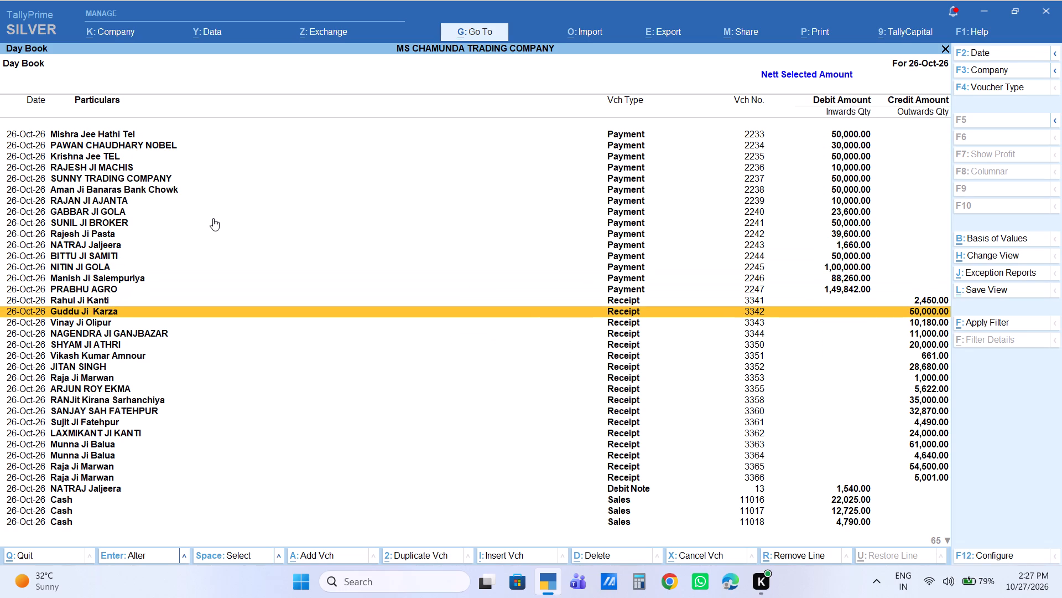
{"action": "key", "text": "Down"}
{"action": "key", "text": "Down"}
{"action": "key", "text": "Down"}
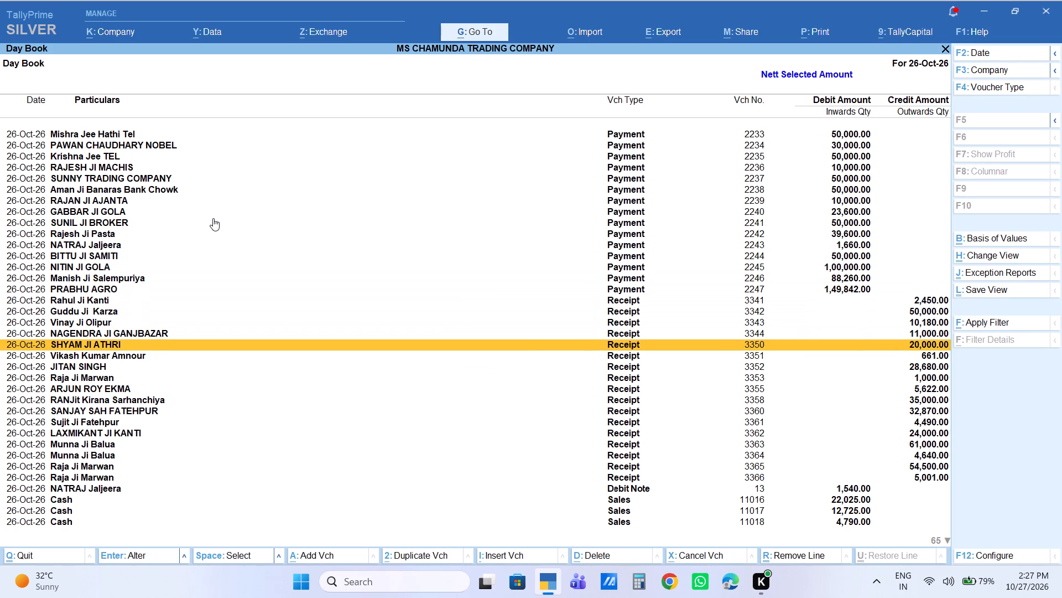
{"action": "key", "text": "Down"}
{"action": "key", "text": "Down"}
{"action": "key", "text": "Down"}
{"action": "key", "text": "Down"}
{"action": "key", "text": "Down"}
{"action": "key", "text": "Down"}
{"action": "key", "text": "Down"}
{"action": "key", "text": "Down"}
{"action": "key", "text": "Down"}
{"action": "key", "text": "Down"}
{"action": "key", "text": "Down"}
{"action": "key", "text": "Down"}
{"action": "key", "text": "Down"}
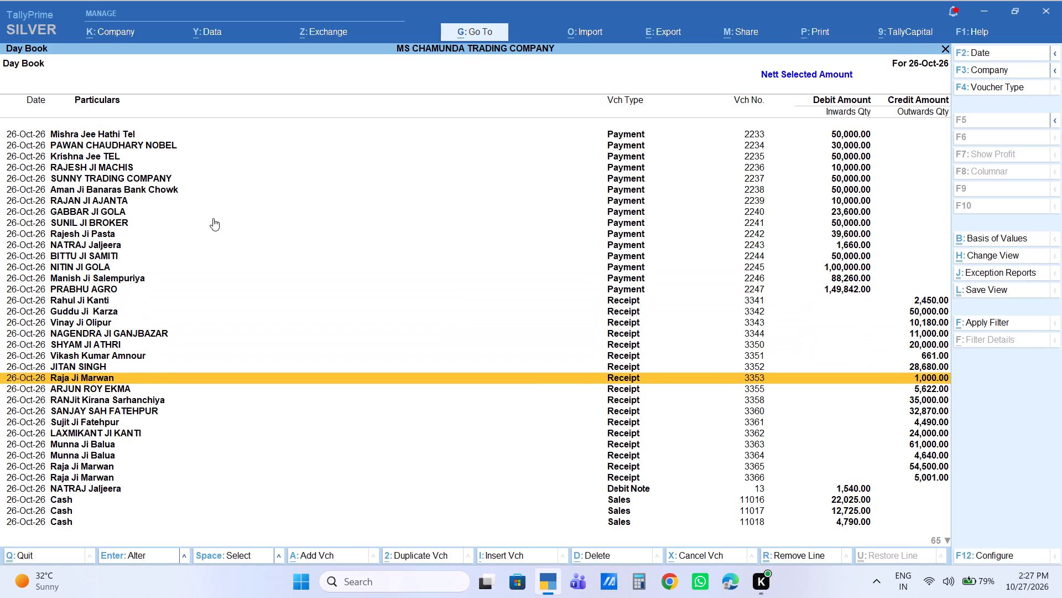
{"action": "key", "text": "Up"}
{"action": "key", "text": "Return"}
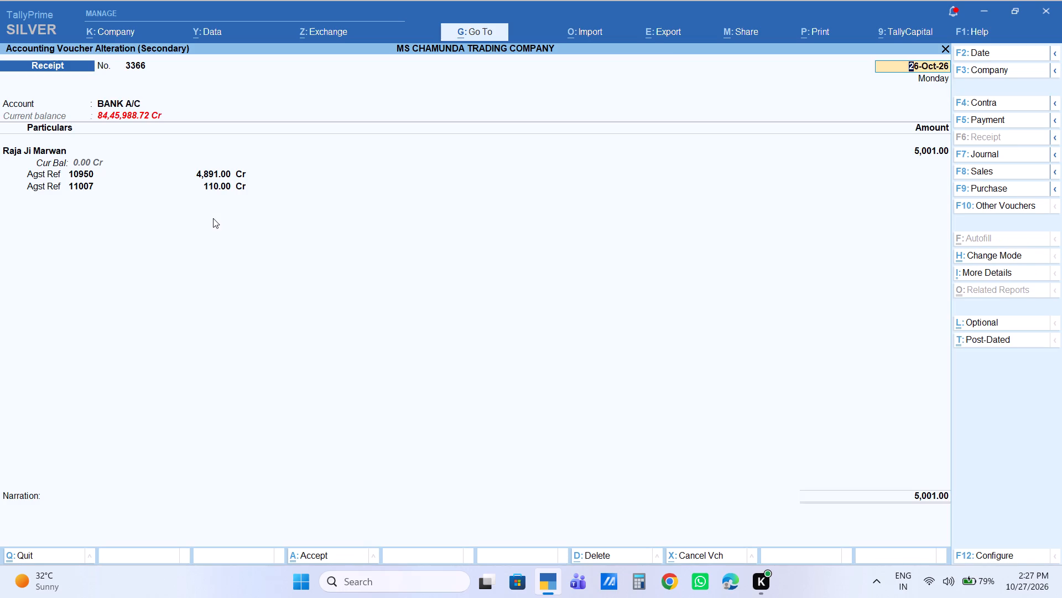
{"action": "key", "text": "F2"}
{"action": "key", "text": "Return"}
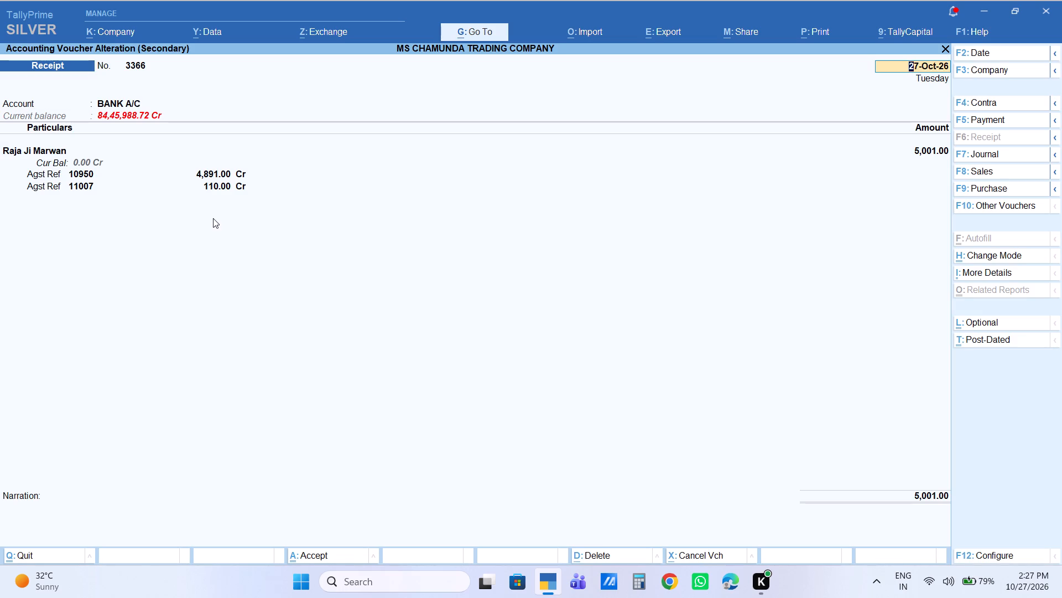
{"action": "key", "text": "Return"}
{"action": "key", "text": "Return"}
{"action": "key", "text": "Return"}
{"action": "key", "text": "Return"}
{"action": "key", "text": "Return"}
{"action": "key", "text": "Return"}
{"action": "key", "text": "Return"}
{"action": "key", "text": "Return"}
{"action": "key", "text": "Return"}
{"action": "key", "text": "Return"}
{"action": "key", "text": "Return"}
{"action": "key", "text": "Return"}
{"action": "key", "text": "Return"}
{"action": "key", "text": "Return"}
{"action": "key", "text": "Return"}
{"action": "key", "text": "Return"}
{"action": "key", "text": "Return"}
{"action": "key", "text": "Return"}
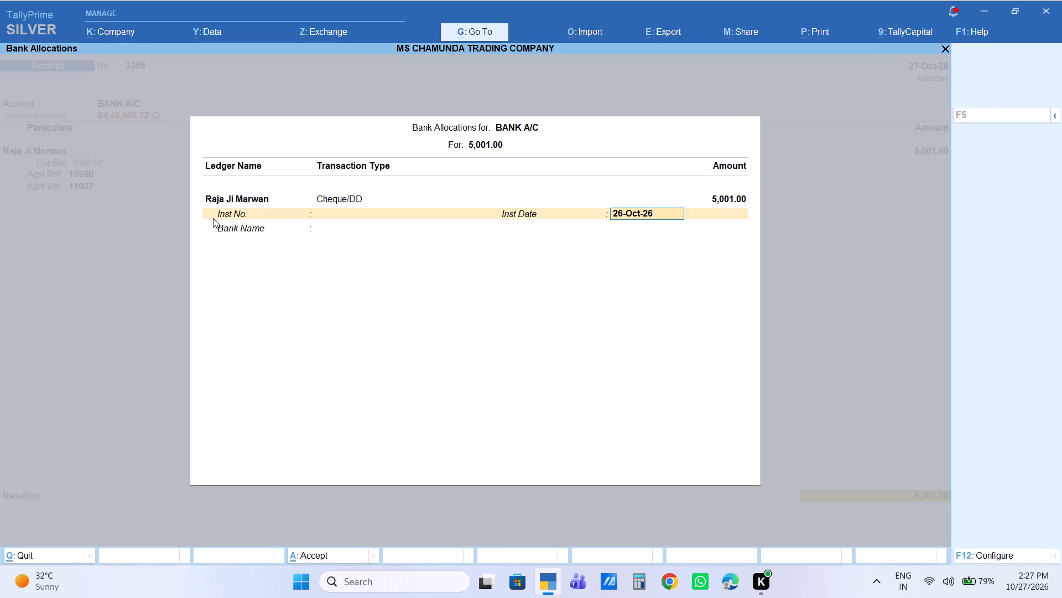
{"action": "key", "text": "Return"}
{"action": "key", "text": "Return"}
{"action": "key", "text": "Return"}
{"action": "key", "text": "Return"}
{"action": "key", "text": "Return"}
{"action": "key", "text": "Return"}
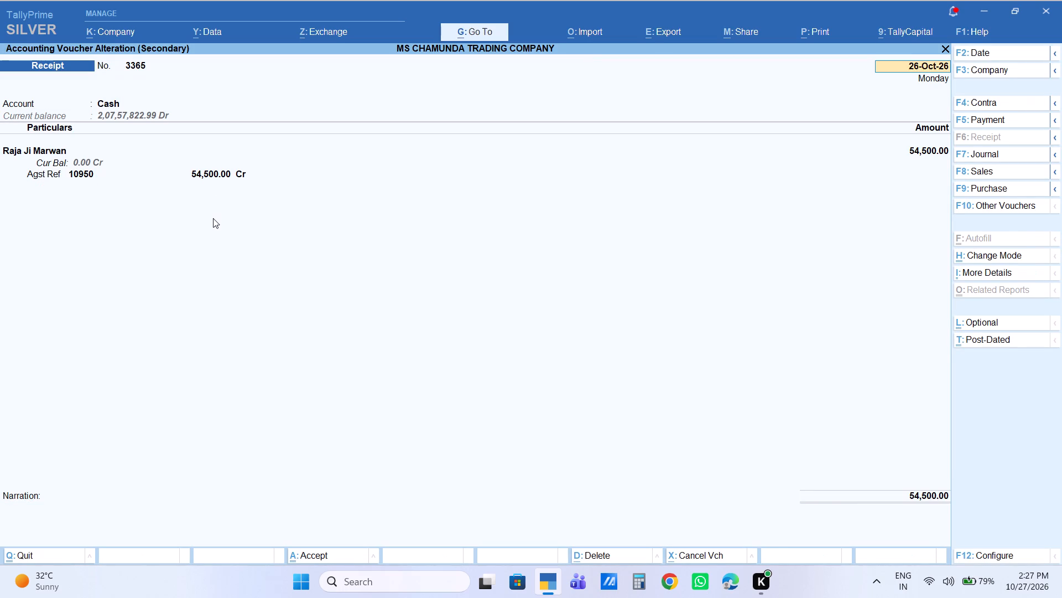
Change the date of cash receipt voucher 3365 to 27-Oct-26 and save it with its bill reference kept.
{"action": "key", "text": "F2"}
{"action": "key", "text": "Return"}
{"action": "key", "text": "Return"}
{"action": "key", "text": "Return"}
{"action": "key", "text": "Return"}
{"action": "key", "text": "Return"}
{"action": "key", "text": "Return"}
{"action": "key", "text": "Return"}
{"action": "key", "text": "Return"}
{"action": "key", "text": "Return"}
{"action": "key", "text": "Return"}
{"action": "key", "text": "Return"}
{"action": "key", "text": "Return"}
{"action": "key", "text": "Return"}
{"action": "key", "text": "Return"}
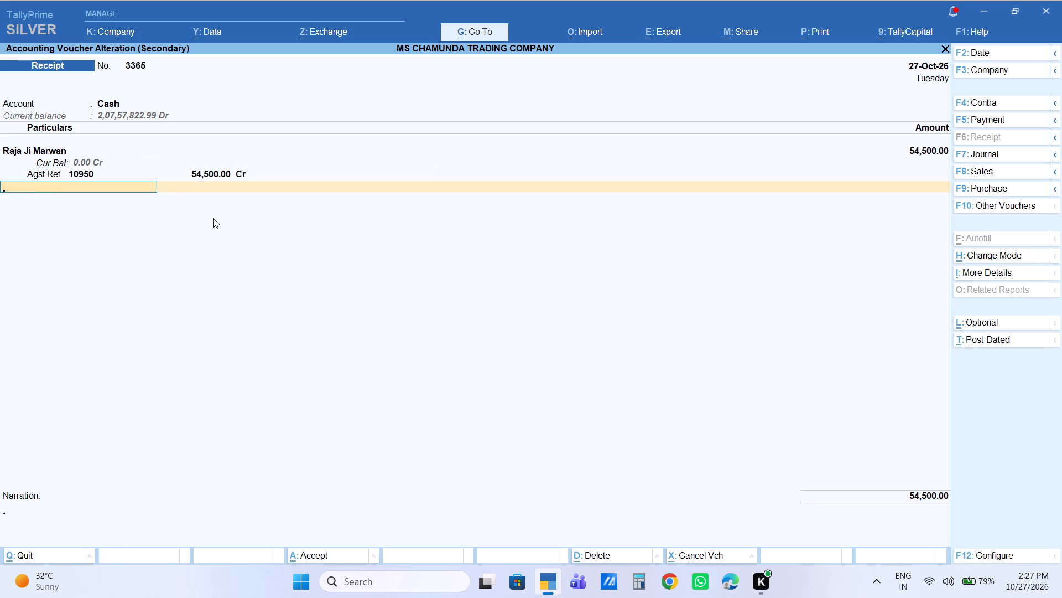
{"action": "key", "text": "Return"}
Change the date of receipt voucher 3364 to 27-Oct-26 and save it, keeping its bill reference and bank allocation details.
{"action": "key", "text": "Return"}
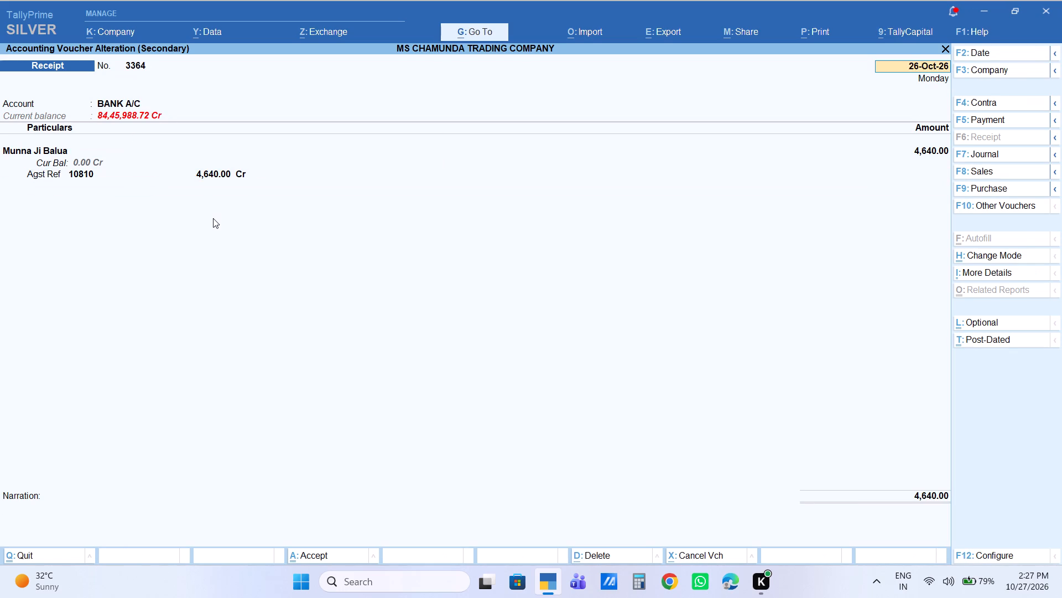
{"action": "key", "text": "F2"}
{"action": "key", "text": "Return"}
{"action": "key", "text": "Return"}
{"action": "key", "text": "Return"}
{"action": "key", "text": "Return"}
{"action": "key", "text": "Return"}
{"action": "key", "text": "Return"}
{"action": "key", "text": "Return"}
{"action": "key", "text": "Return"}
{"action": "key", "text": "Return"}
{"action": "key", "text": "Return"}
{"action": "key", "text": "Return"}
{"action": "key", "text": "Return"}
{"action": "key", "text": "Return"}
{"action": "key", "text": "Return"}
{"action": "key", "text": "Return"}
{"action": "key", "text": "Return"}
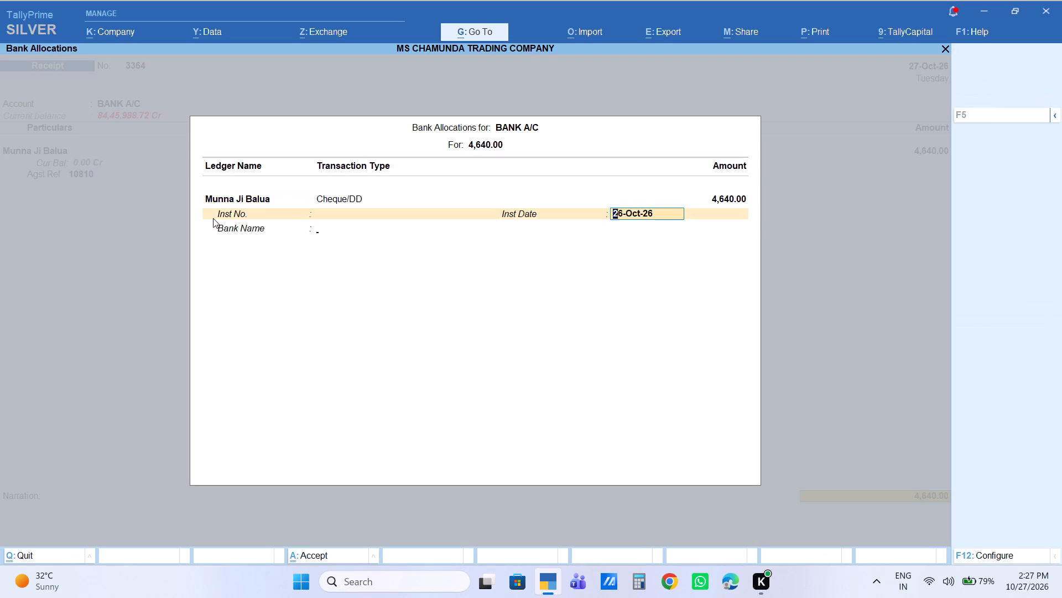
{"action": "key", "text": "Return"}
{"action": "key", "text": "Return"}
{"action": "key", "text": "Return"}
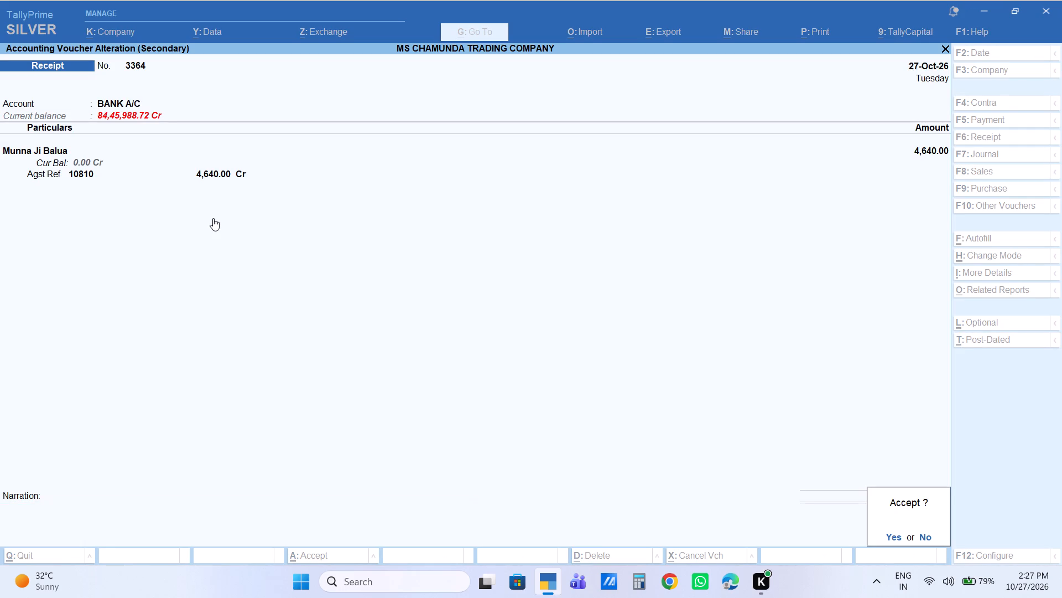
Change the date of receipt voucher 3363 to 27-Oct-26 and save it, keeping both bill references and the bank allocation details.
{"action": "key", "text": "Return"}
{"action": "key", "text": "F2"}
{"action": "key", "text": "Return"}
{"action": "key", "text": "Return"}
{"action": "key", "text": "Return"}
{"action": "key", "text": "Return"}
{"action": "key", "text": "Return"}
{"action": "key", "text": "Return"}
{"action": "key", "text": "Return"}
{"action": "key", "text": "Return"}
{"action": "key", "text": "Return"}
{"action": "key", "text": "Return"}
{"action": "key", "text": "Return"}
{"action": "key", "text": "Return"}
{"action": "key", "text": "Return"}
{"action": "key", "text": "Return"}
{"action": "key", "text": "Return"}
{"action": "key", "text": "Return"}
{"action": "key", "text": "Return"}
{"action": "key", "text": "Return"}
{"action": "key", "text": "Return"}
{"action": "key", "text": "Return"}
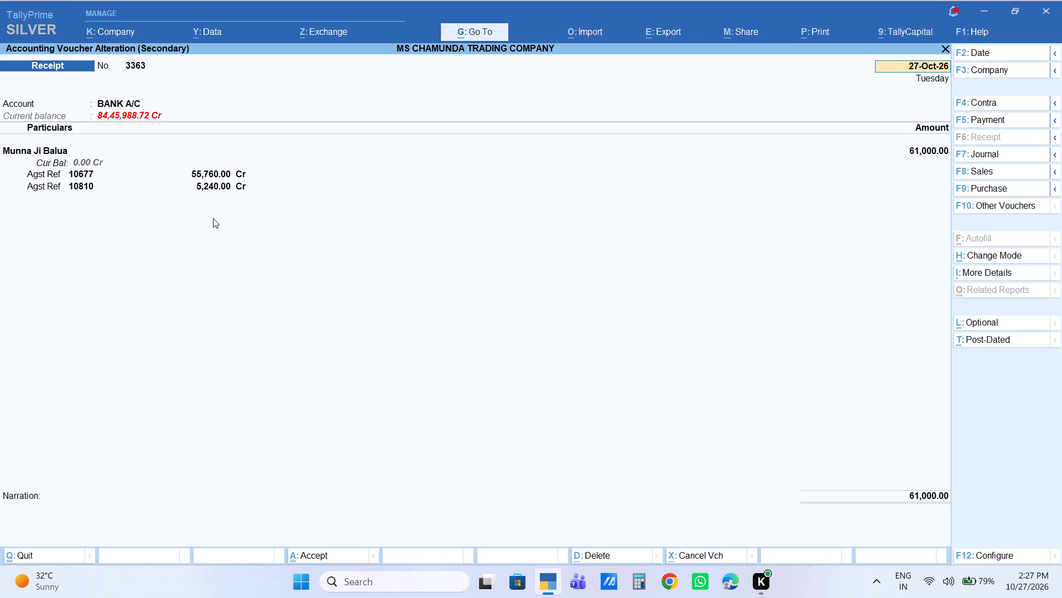
{"action": "key", "text": "Return"}
{"action": "key", "text": "Return"}
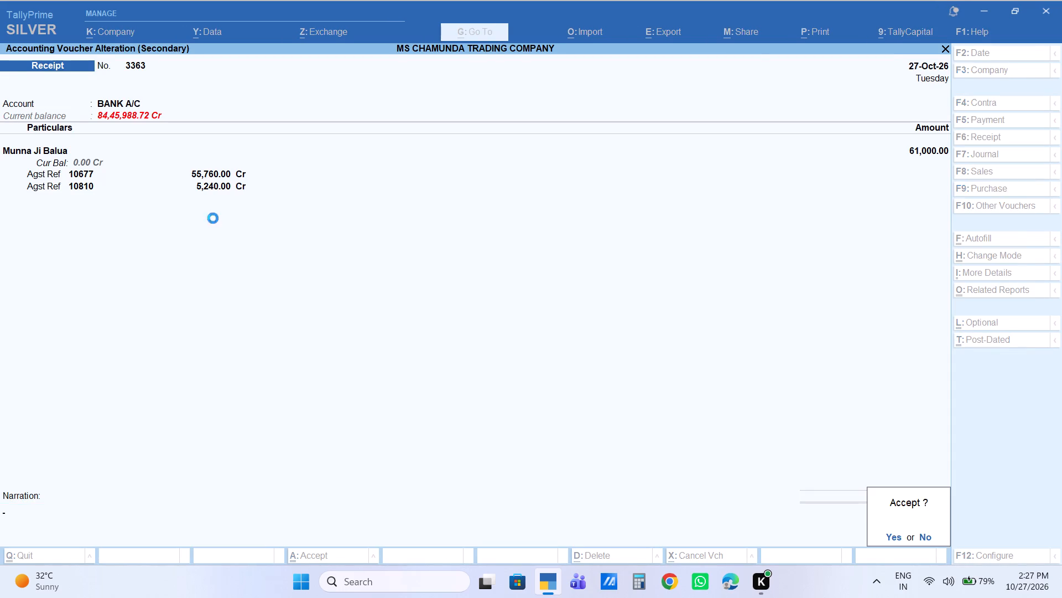
Change the date of receipt voucher 3362 to 27-Oct-26 and save it, keeping its bill reference and bank allocation details.
{"action": "key", "text": "Return"}
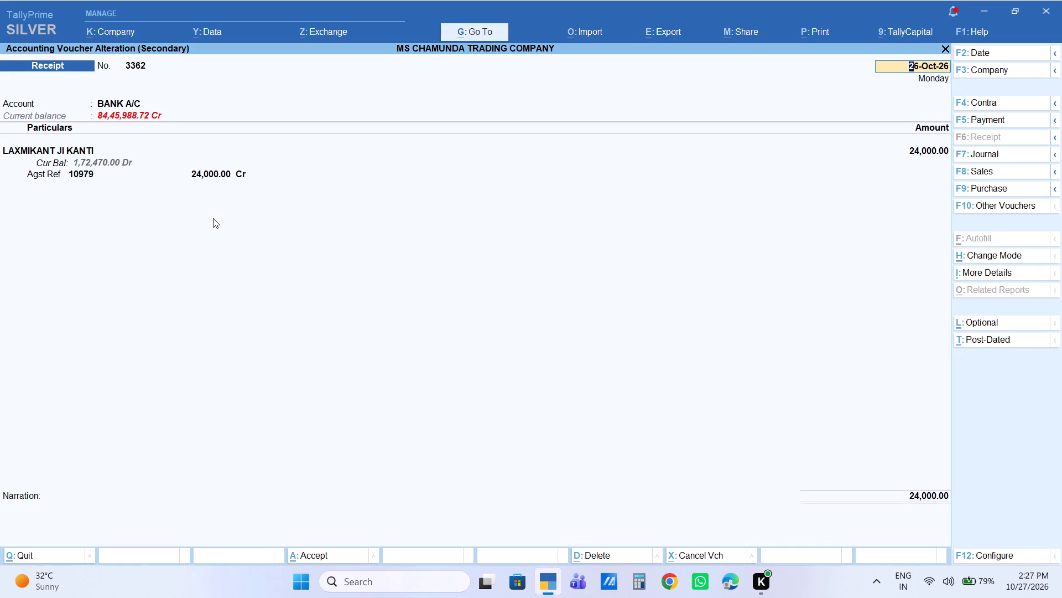
{"action": "key", "text": "F2"}
{"action": "key", "text": "Return"}
{"action": "key", "text": "Return"}
{"action": "key", "text": "Return"}
{"action": "key", "text": "Return"}
{"action": "key", "text": "Return"}
{"action": "key", "text": "Return"}
{"action": "key", "text": "Return"}
{"action": "key", "text": "Return"}
{"action": "key", "text": "Return"}
{"action": "key", "text": "Return"}
{"action": "key", "text": "Return"}
{"action": "key", "text": "Return"}
{"action": "key", "text": "Return"}
{"action": "key", "text": "Return"}
{"action": "key", "text": "Return"}
{"action": "key", "text": "Return"}
{"action": "key", "text": "Return"}
{"action": "key", "text": "Return"}
{"action": "key", "text": "Return"}
{"action": "key", "text": "Return"}
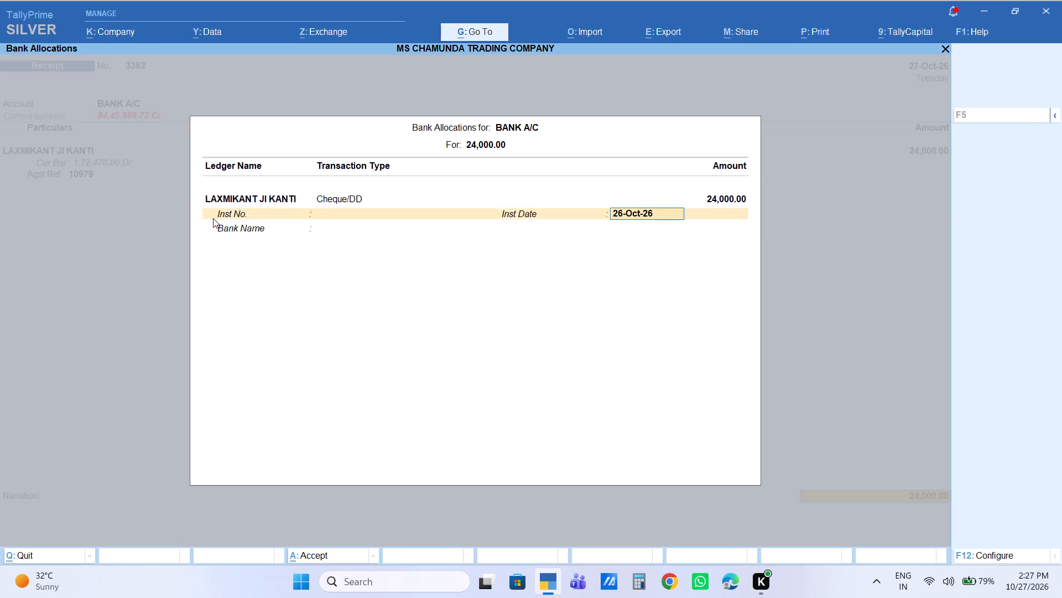
{"action": "key", "text": "Return"}
{"action": "key", "text": "Return"}
Change the date of receipt voucher 3361 to 27-Oct-26 and save it, keeping its bill reference and bank allocation details.
{"action": "key", "text": "Return"}
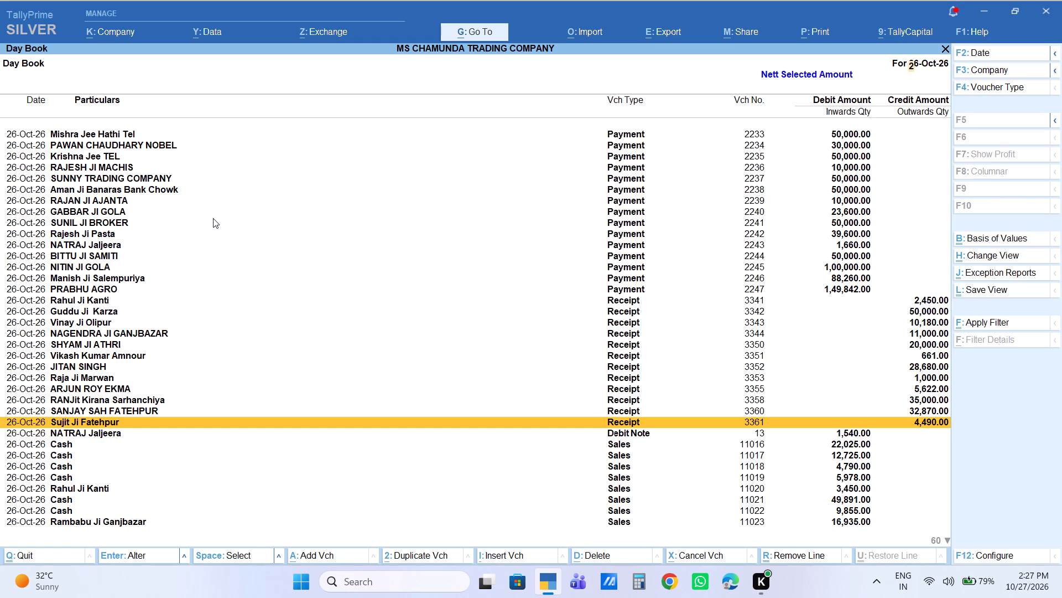
{"action": "key", "text": "F2"}
{"action": "key", "text": "Return"}
{"action": "key", "text": "Return"}
{"action": "key", "text": "Return"}
{"action": "key", "text": "Return"}
{"action": "key", "text": "Return"}
{"action": "key", "text": "Return"}
{"action": "key", "text": "Return"}
{"action": "key", "text": "Return"}
{"action": "key", "text": "Return"}
{"action": "key", "text": "Return"}
{"action": "key", "text": "Return"}
{"action": "key", "text": "Return"}
{"action": "key", "text": "Return"}
{"action": "key", "text": "Return"}
{"action": "key", "text": "Return"}
{"action": "key", "text": "Return"}
{"action": "key", "text": "Return"}
{"action": "key", "text": "Return"}
{"action": "key", "text": "Return"}
{"action": "key", "text": "Return"}
{"action": "key", "text": "Return"}
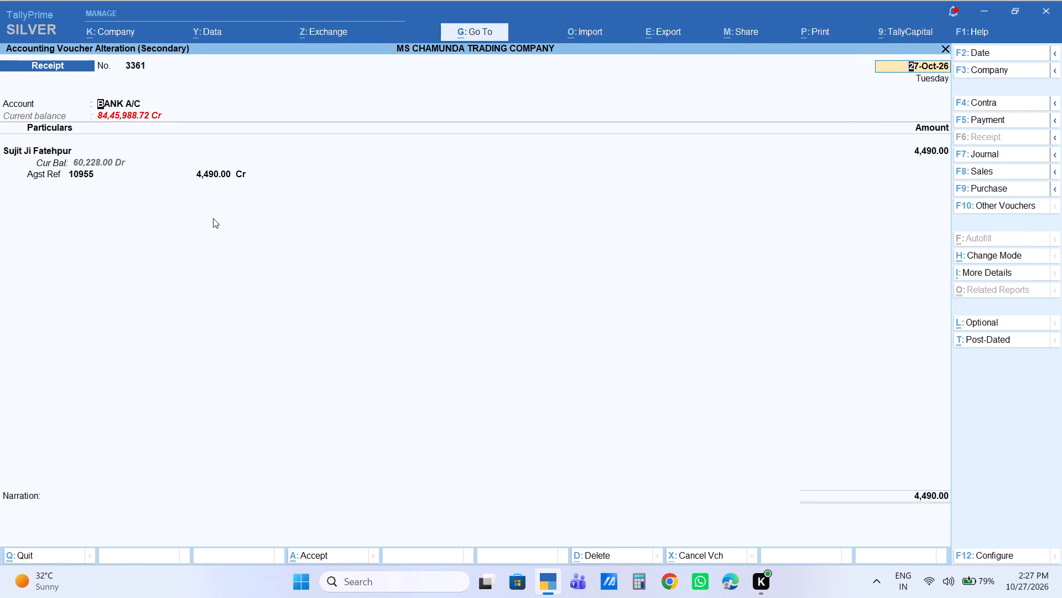
Change the date of receipt voucher 3360 to 27-Oct-26 and save it, keeping its bill reference and bank allocation details.
{"action": "key", "text": "Return"}
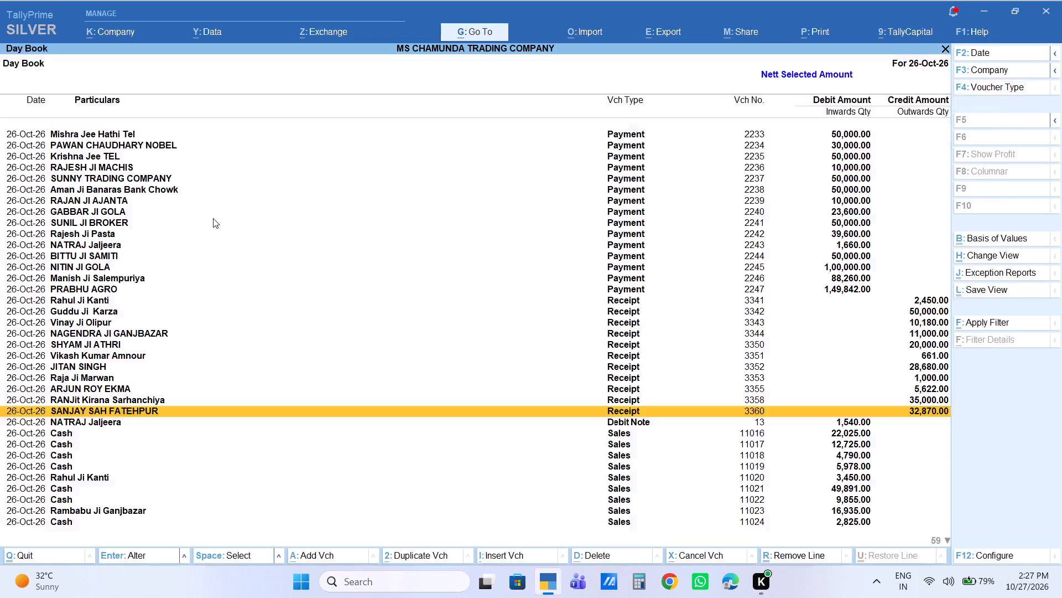
{"action": "key", "text": "F2"}
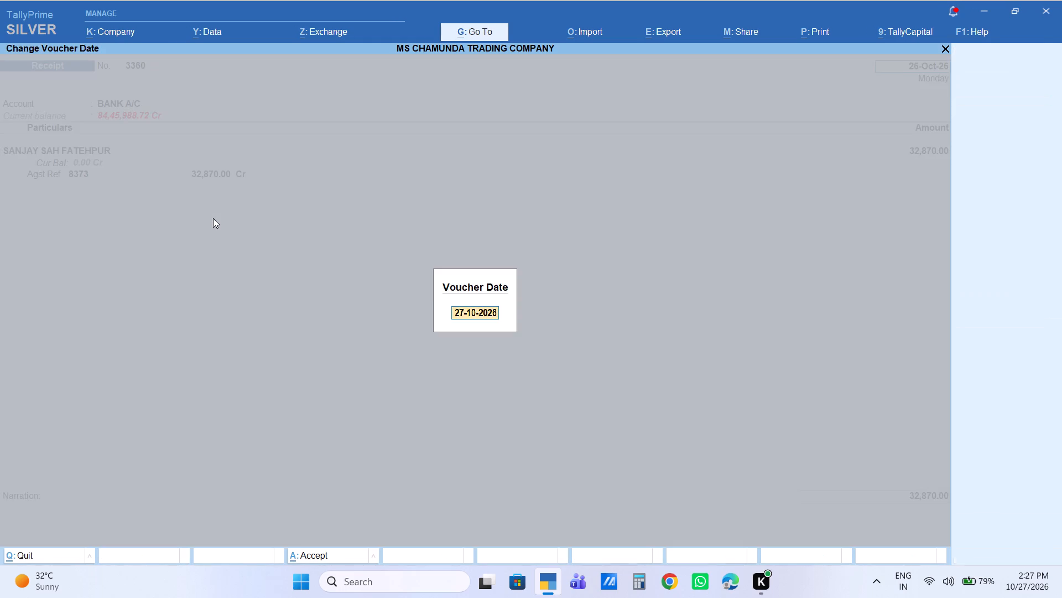
{"action": "key", "text": "Return"}
{"action": "key", "text": "Return"}
{"action": "key", "text": "Return"}
{"action": "key", "text": "Return"}
{"action": "key", "text": "Return"}
{"action": "key", "text": "Return"}
{"action": "key", "text": "Return"}
{"action": "key", "text": "Return"}
{"action": "key", "text": "Return"}
{"action": "key", "text": "Return"}
{"action": "key", "text": "Return"}
{"action": "key", "text": "Return"}
{"action": "key", "text": "Return"}
{"action": "key", "text": "Return"}
{"action": "key", "text": "Return"}
{"action": "key", "text": "Return"}
{"action": "key", "text": "Return"}
{"action": "key", "text": "Return"}
{"action": "key", "text": "Return"}
{"action": "key", "text": "Return"}
{"action": "key", "text": "Return"}
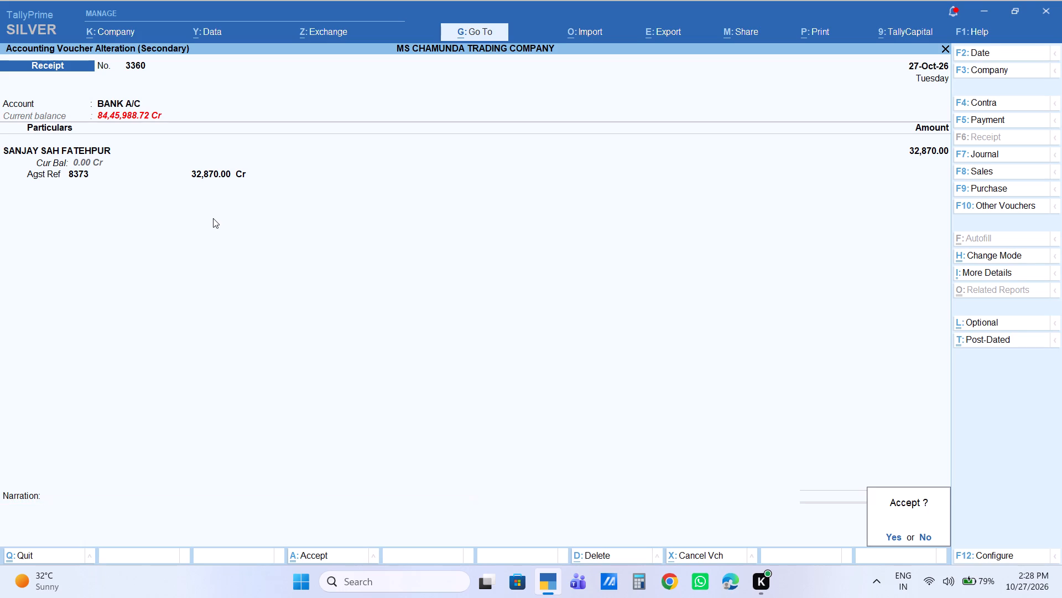
{"action": "key", "text": "Return"}
Open receipt voucher 3358 to check it, and close it without changes.
{"action": "key", "text": "Return"}
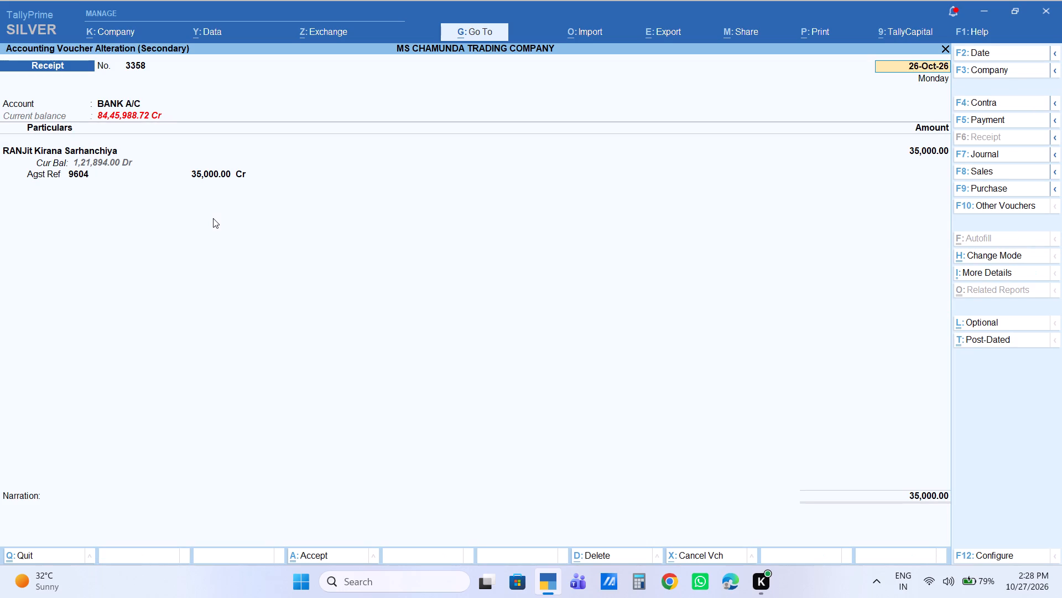
{"action": "key", "text": "Escape"}
{"action": "key", "text": "Escape"}
{"action": "key", "text": "Escape"}
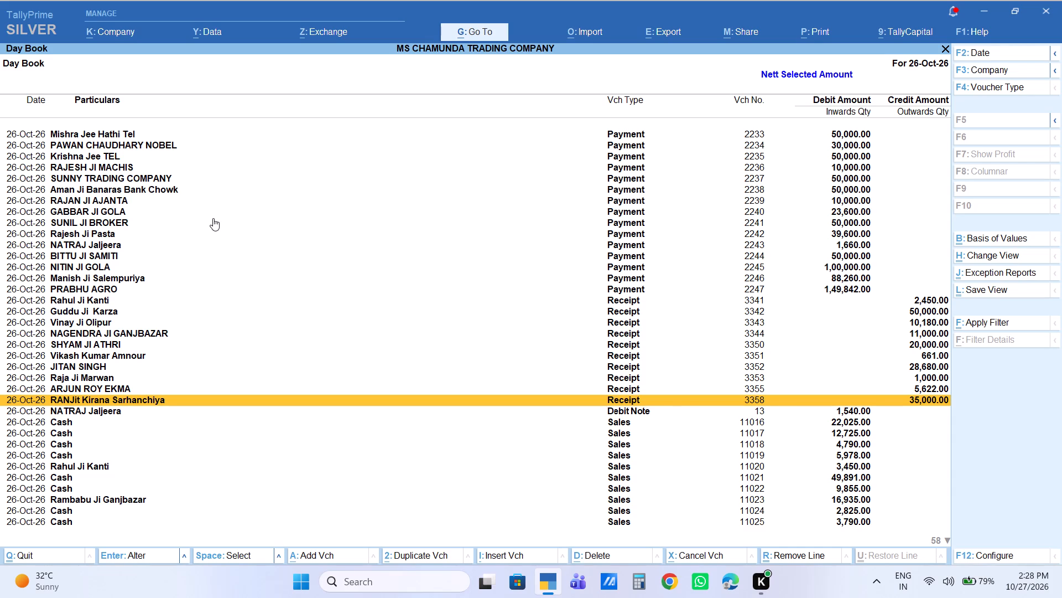
Leave the 26-Oct-26 report and reopen the Day Book for 27-Oct-26.
{"action": "key", "text": "Escape"}
{"action": "key", "text": "Up"}
{"action": "key", "text": "Down"}
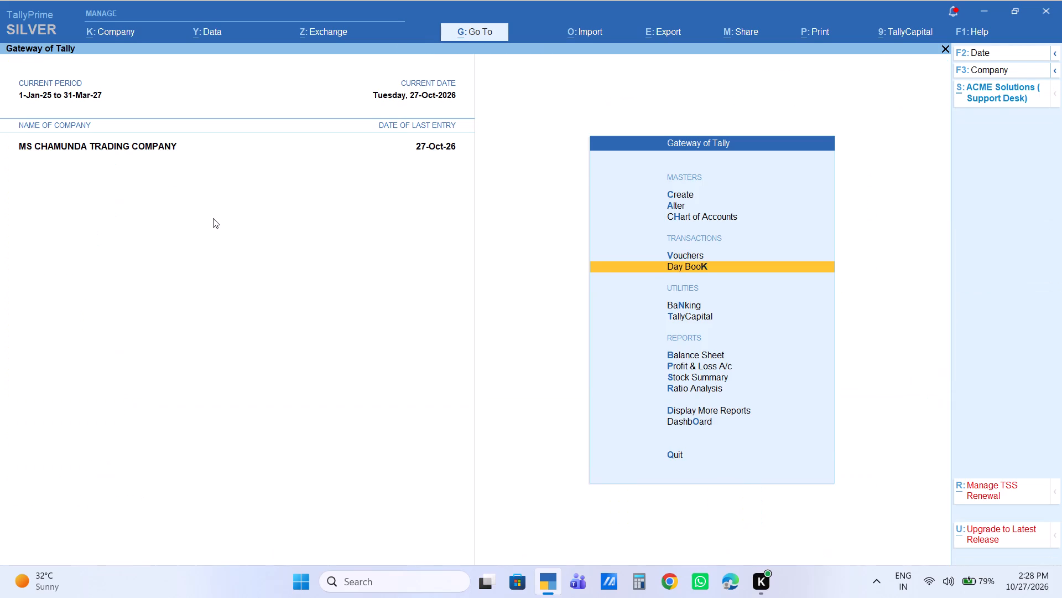
{"action": "key", "text": "Return"}
{"action": "key", "text": "F2"}
{"action": "key", "text": "Return"}
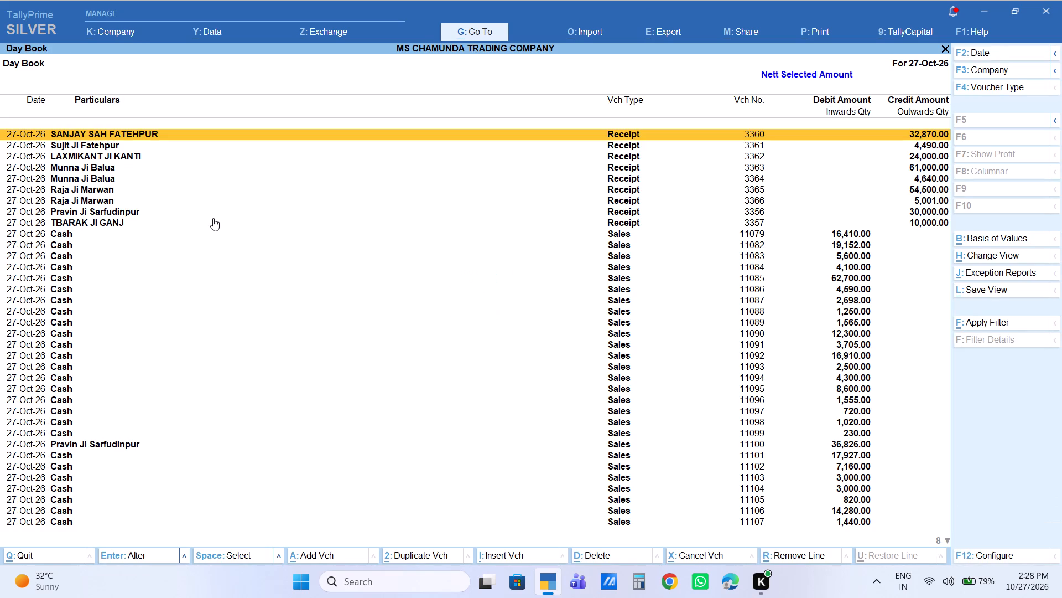
Check the receipt vouchers listed in the Day Book for 27-Oct-26, from voucher 3360 through 3357.
{"action": "key", "text": "Down"}
{"action": "key", "text": "Down"}
{"action": "key", "text": "Down"}
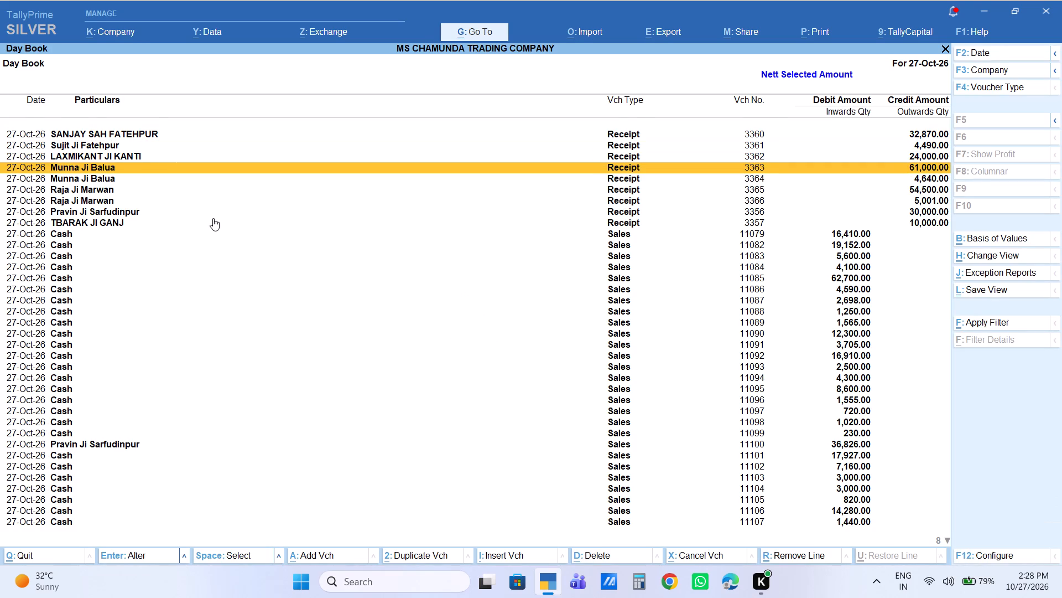
{"action": "key", "text": "Down"}
{"action": "key", "text": "Down"}
{"action": "key", "text": "Down"}
{"action": "key", "text": "Down"}
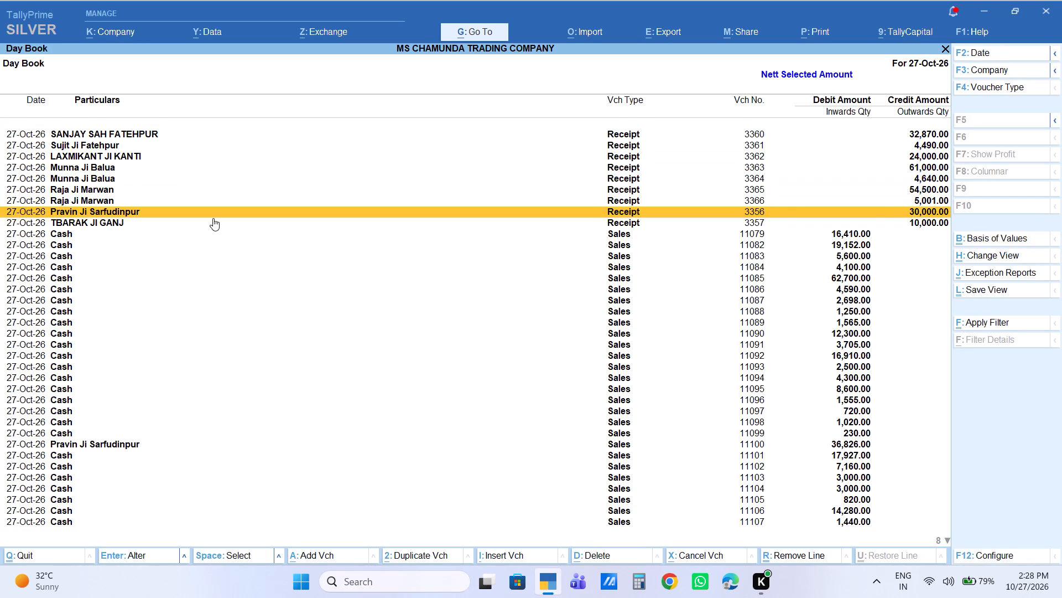
{"action": "key", "text": "Down"}
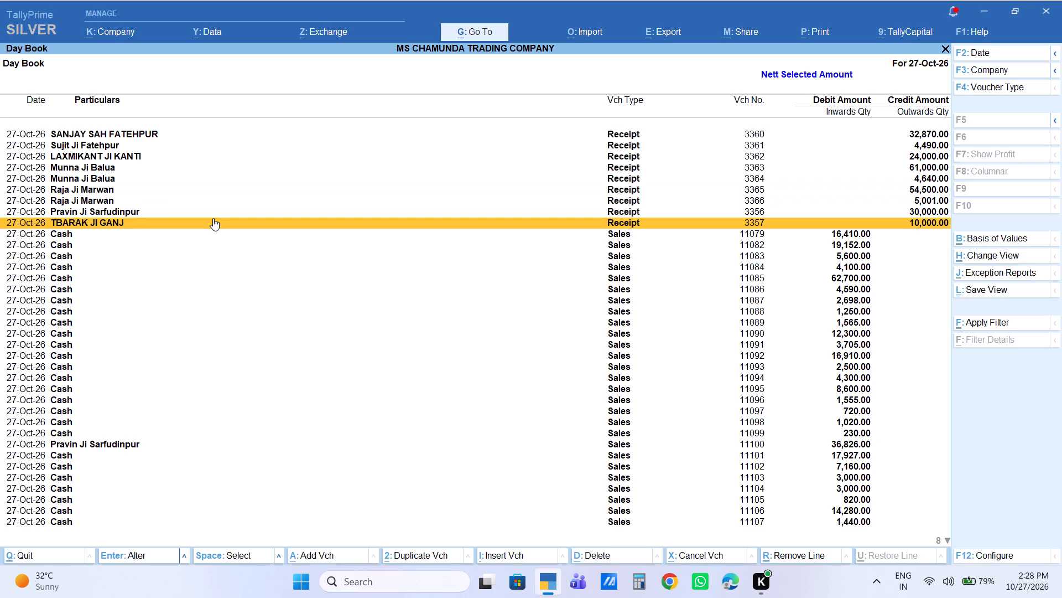
{"action": "key", "text": "Up"}
{"action": "key", "text": "Up"}
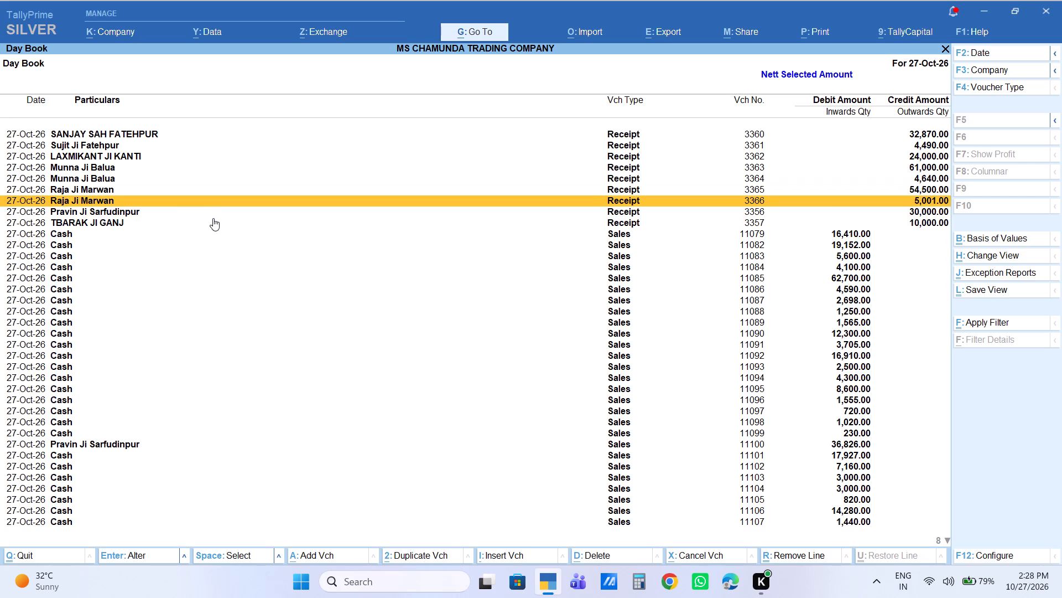
{"action": "key", "text": "Up"}
{"action": "key", "text": "Up"}
{"action": "key", "text": "Up"}
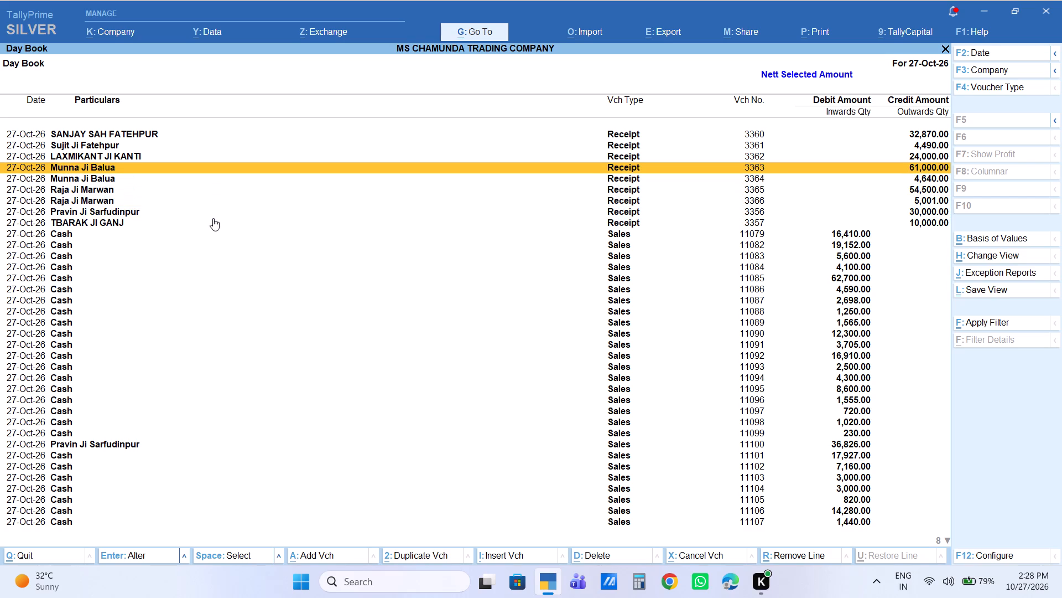
{"action": "key", "text": "Up"}
{"action": "key", "text": "Up"}
{"action": "key", "text": "Up"}
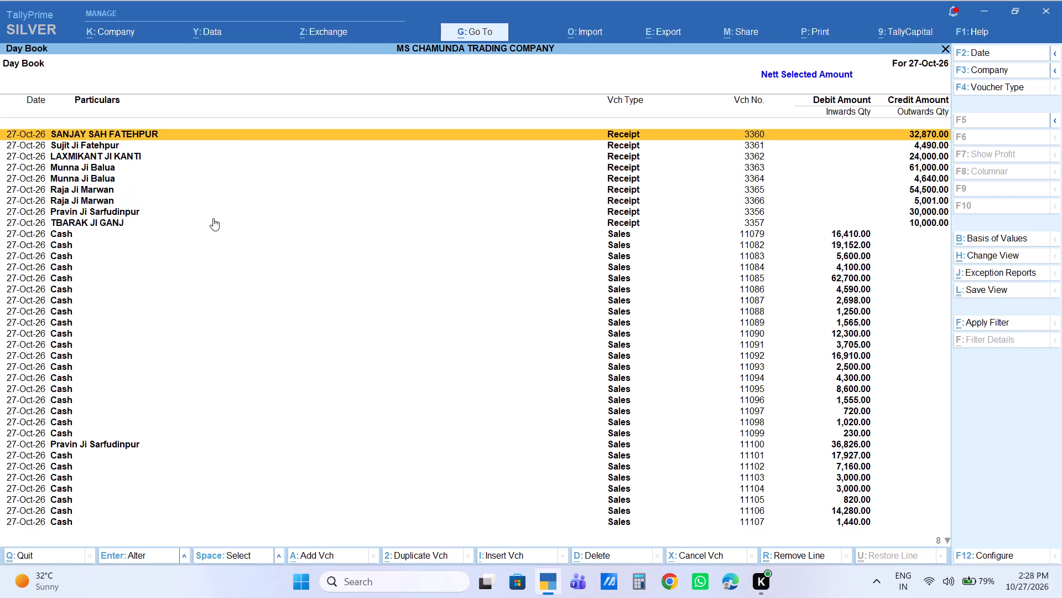
Review the sales and purchase vouchers in the Day Book for 27-Oct-26 down to purchase voucher 1321, and close the report.
{"action": "key", "text": "Down"}
{"action": "key", "text": "Down"}
{"action": "key", "text": "Down"}
{"action": "key", "text": "Down"}
{"action": "key", "text": "Down"}
{"action": "key", "text": "Down"}
{"action": "key", "text": "Down"}
{"action": "key", "text": "Down"}
{"action": "key", "text": "Down"}
{"action": "key", "text": "Down"}
{"action": "key", "text": "Down"}
{"action": "key", "text": "Down"}
{"action": "key", "text": "Down"}
{"action": "key", "text": "Down"}
{"action": "key", "text": "Down"}
{"action": "key", "text": "Down"}
{"action": "key", "text": "Down"}
{"action": "key", "text": "Down"}
{"action": "key", "text": "Down"}
{"action": "key", "text": "Down"}
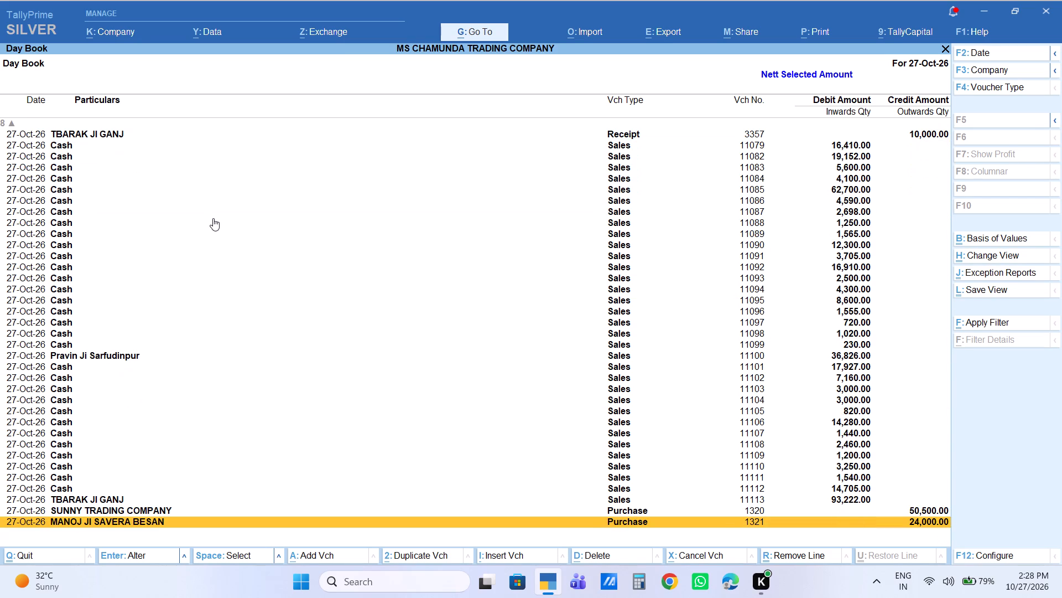
{"action": "key", "text": "Up"}
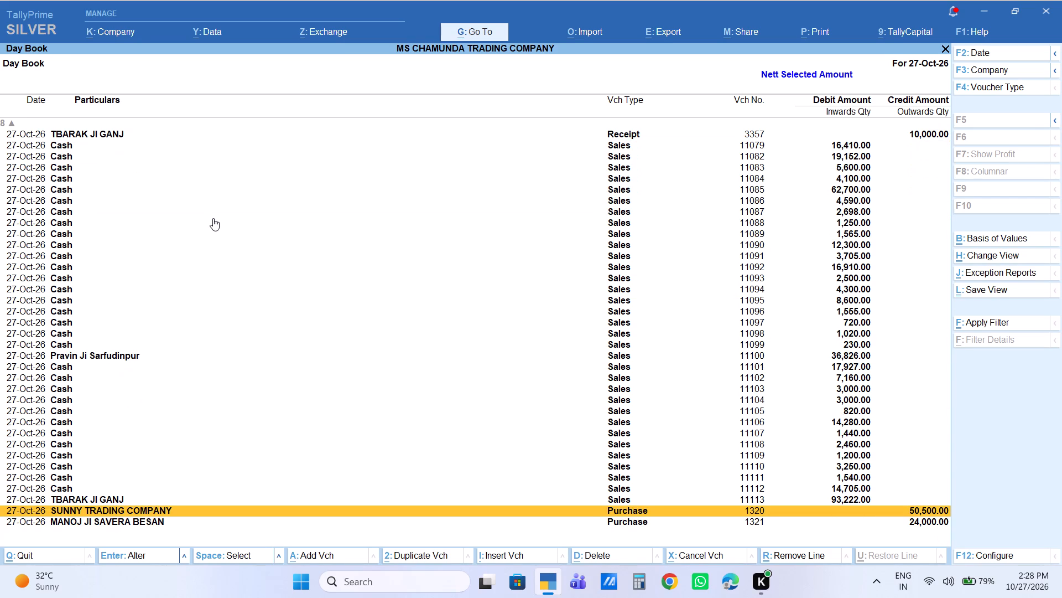
{"action": "key", "text": "Down"}
{"action": "key", "text": "Up"}
{"action": "key", "text": "Escape"}
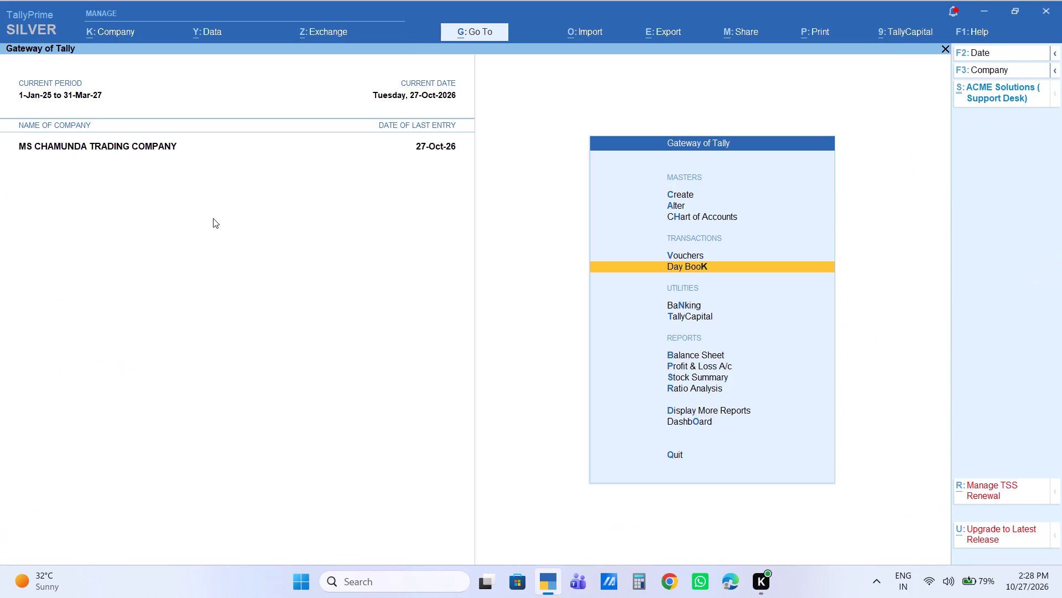
Start a new purchase voucher dated 27-Oct-26 with the Bablu sattu supplier as party, keeping the default party details and the PURCHASE ledger.
{"action": "key", "text": "Up"}
{"action": "key", "text": "Return"}
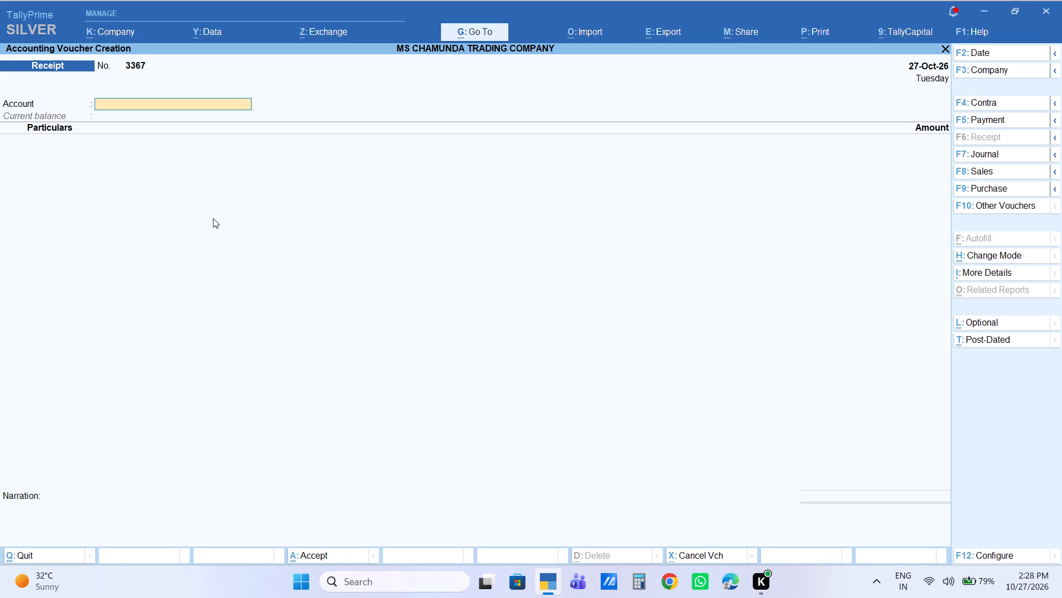
{"action": "key", "text": "F9"}
{"action": "key", "text": "Return"}
{"action": "key", "text": "Return"}
{"action": "key", "text": "Return"}
{"action": "key", "text": "BackSpace"}
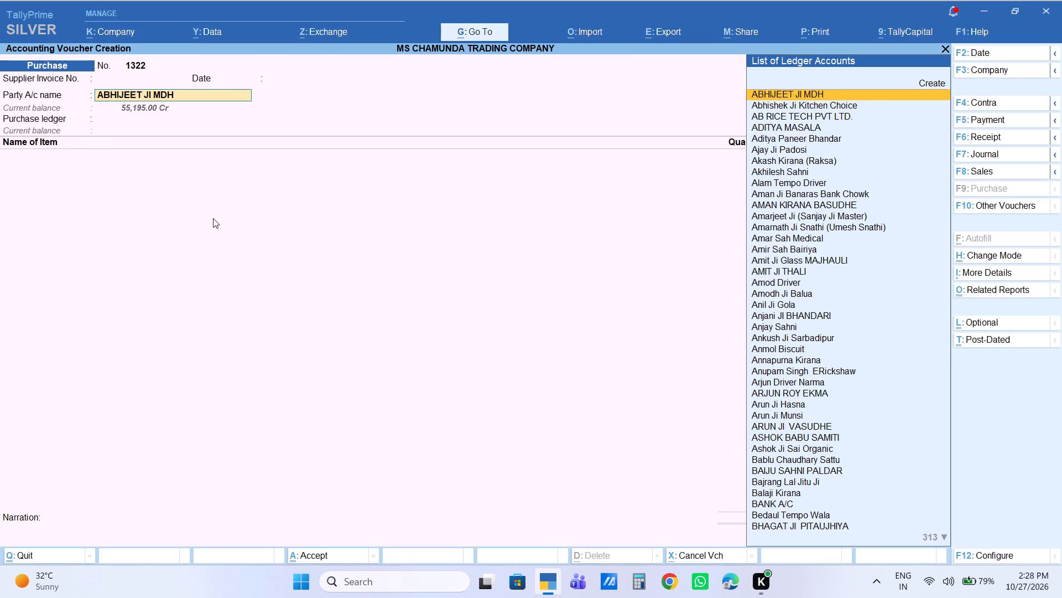
{"action": "type", "text": "BABLU"}
{"action": "key", "text": "Return"}
{"action": "key", "text": "Return"}
{"action": "key", "text": "Return"}
{"action": "key", "text": "Return"}
{"action": "key", "text": "Return"}
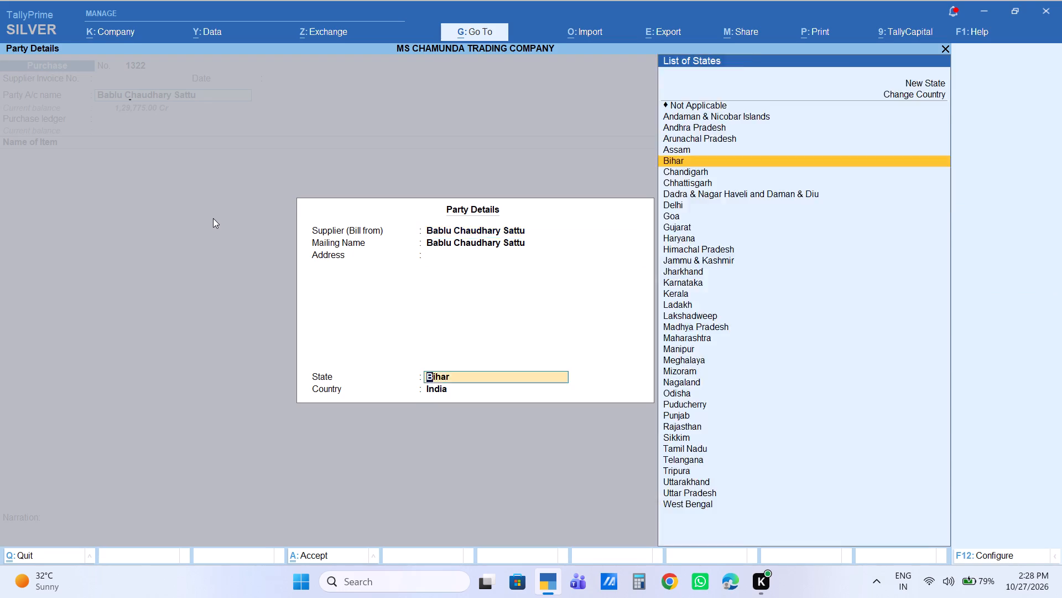
{"action": "key", "text": "Return"}
Search the stock items for besan and add Anoop Besan 200g as the voucher's first item.
{"action": "type", "text": "A BES"}
{"action": "key", "text": "Down"}
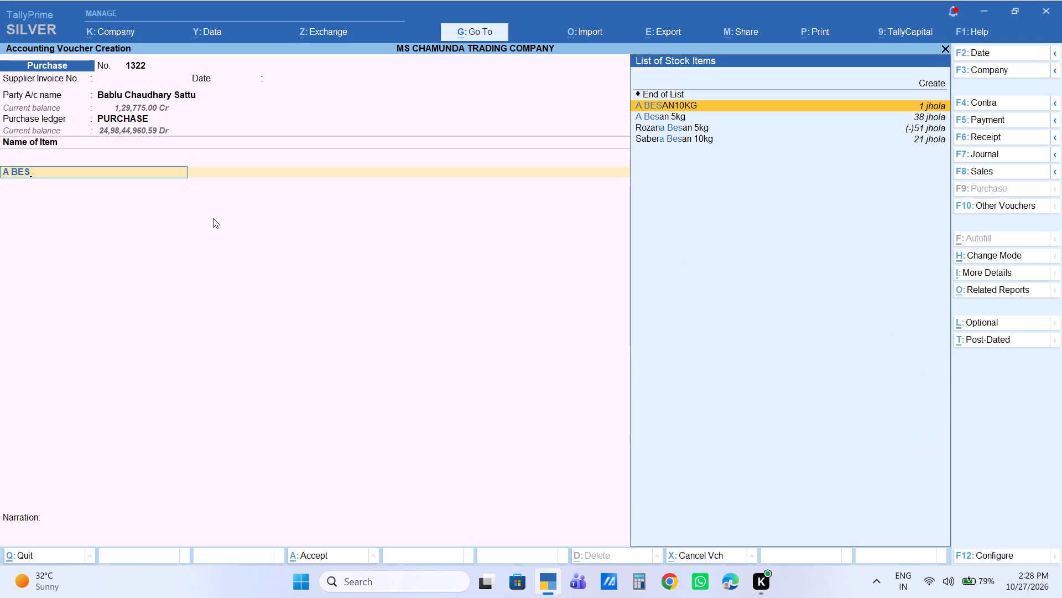
{"action": "key", "text": "BackSpace"}
{"action": "key", "text": "BackSpace"}
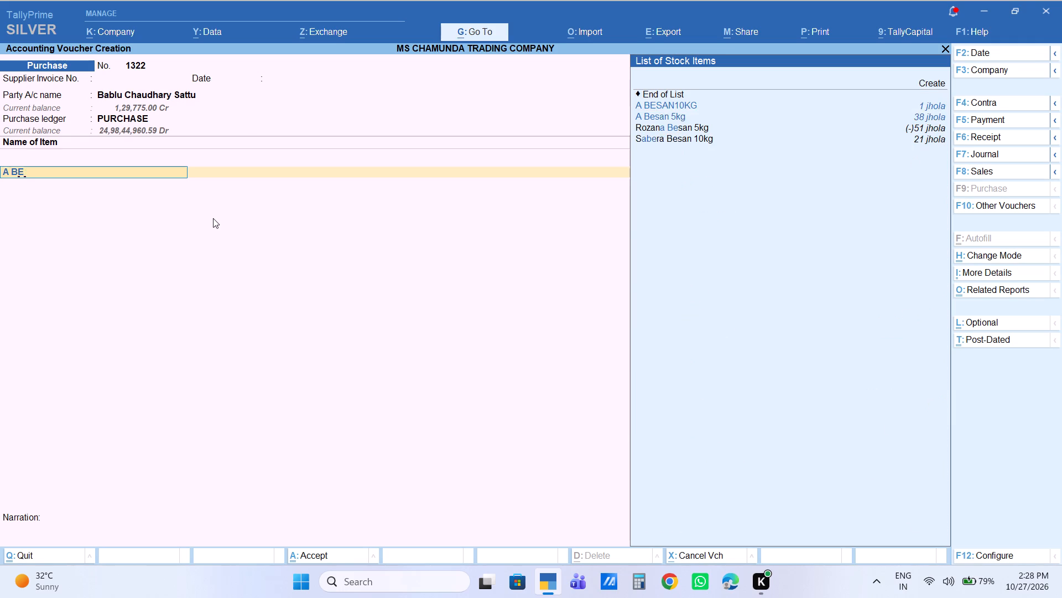
{"action": "key", "text": "BackSpace"}
{"action": "key", "text": "BackSpace"}
{"action": "key", "text": "BackSpace"}
{"action": "type", "text": "BESA"}
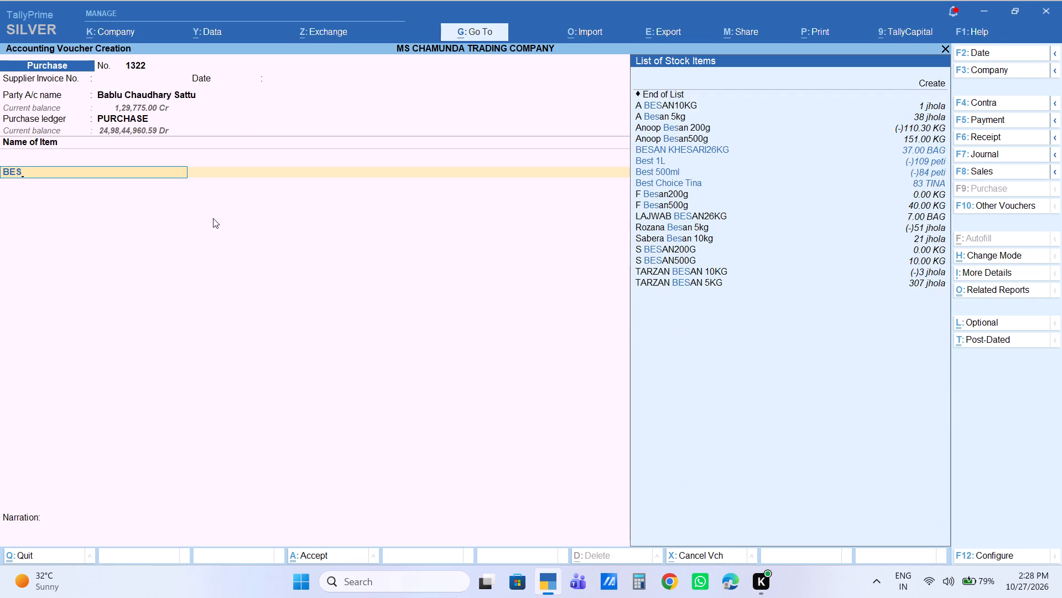
{"action": "key", "text": "Up"}
{"action": "key", "text": "Up"}
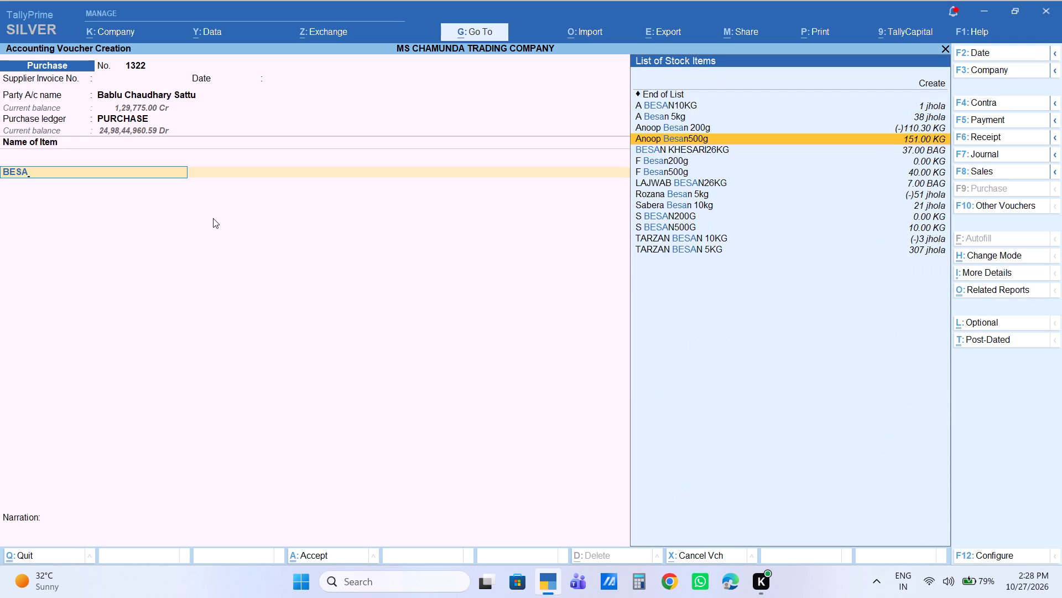
{"action": "key", "text": "Return"}
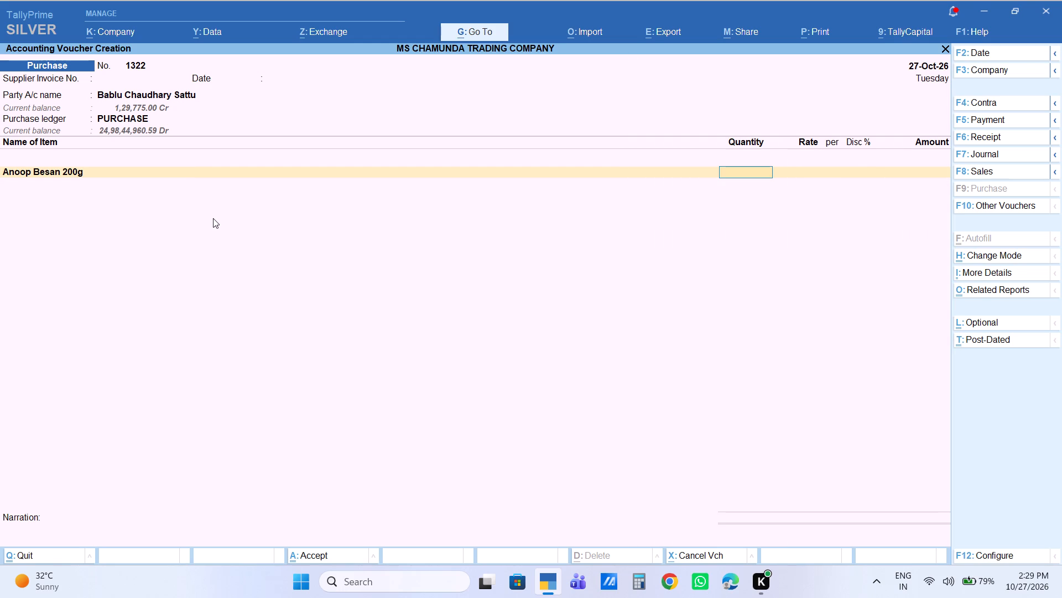
Set the Anoop Besan 200g line to a quantity of 100 KG and an amount of 12,000.
{"action": "type", "text": "200"}
{"action": "key", "text": "Return"}
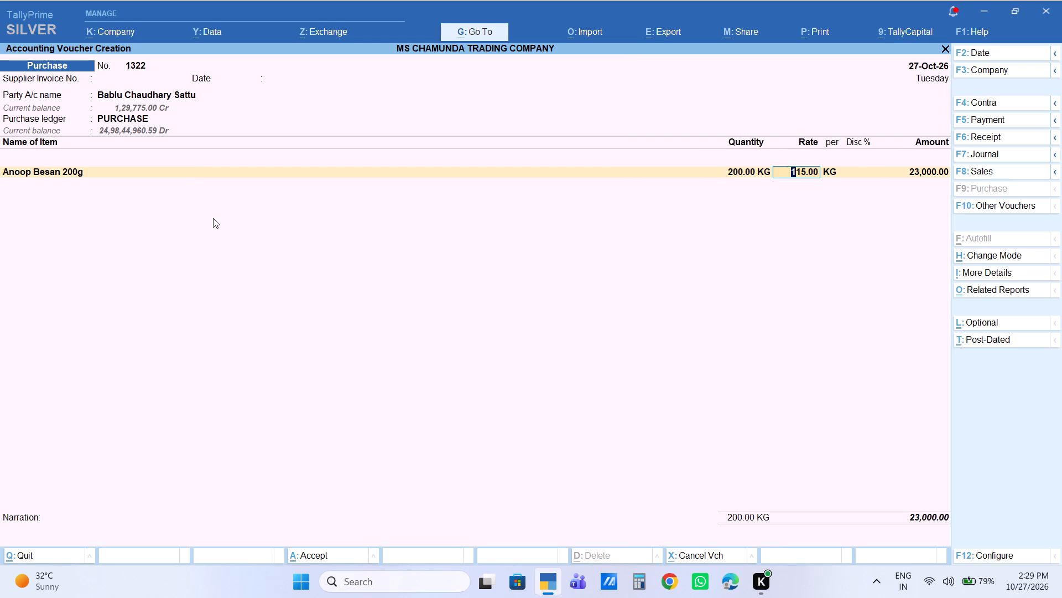
{"action": "key", "text": "Return"}
{"action": "key", "text": "BackSpace"}
{"action": "key", "text": "BackSpace"}
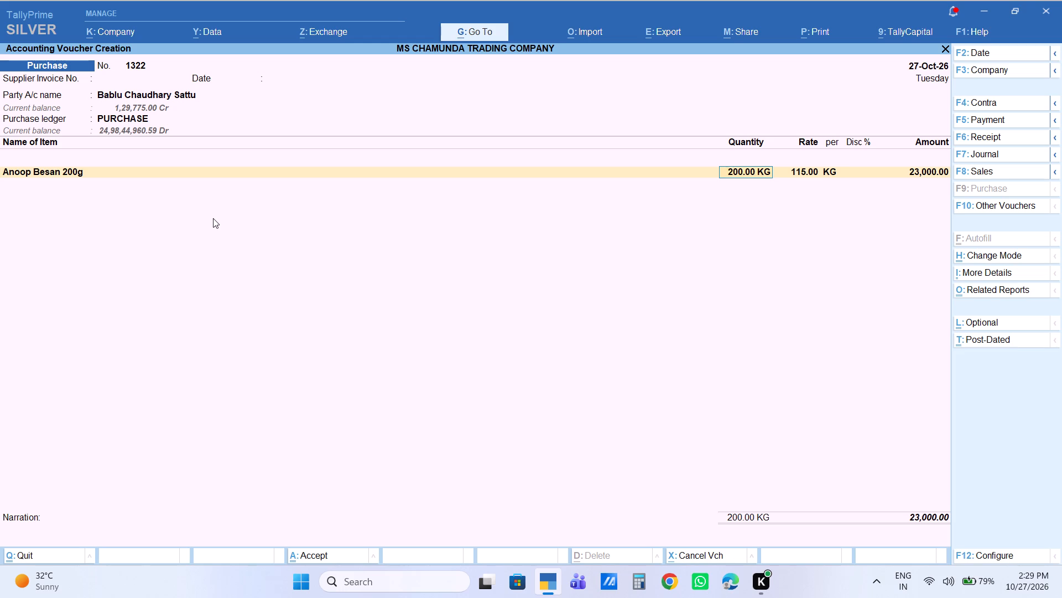
{"action": "type", "text": "100"}
{"action": "key", "text": "Return"}
{"action": "key", "text": "Return"}
{"action": "key", "text": "Return"}
{"action": "key", "text": "Return"}
{"action": "type", "text": "12000"}
{"action": "key", "text": "Return"}
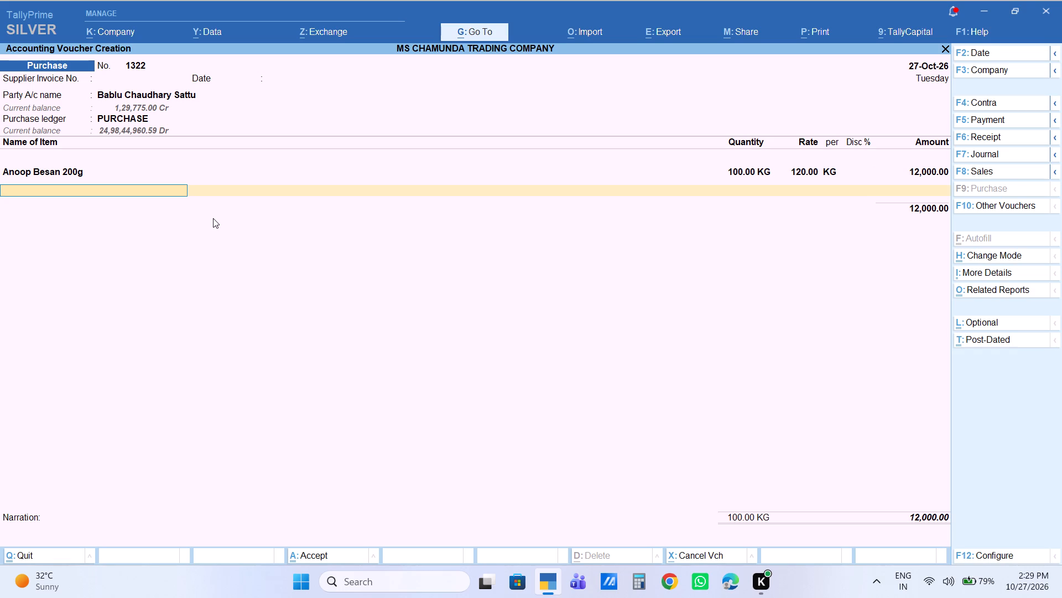
End the item list, keep the bill-wise allocation as New Ref for the full amount, and save the purchase voucher.
{"action": "key", "text": "Return"}
{"action": "key", "text": "Return"}
{"action": "key", "text": "Return"}
{"action": "key", "text": "Return"}
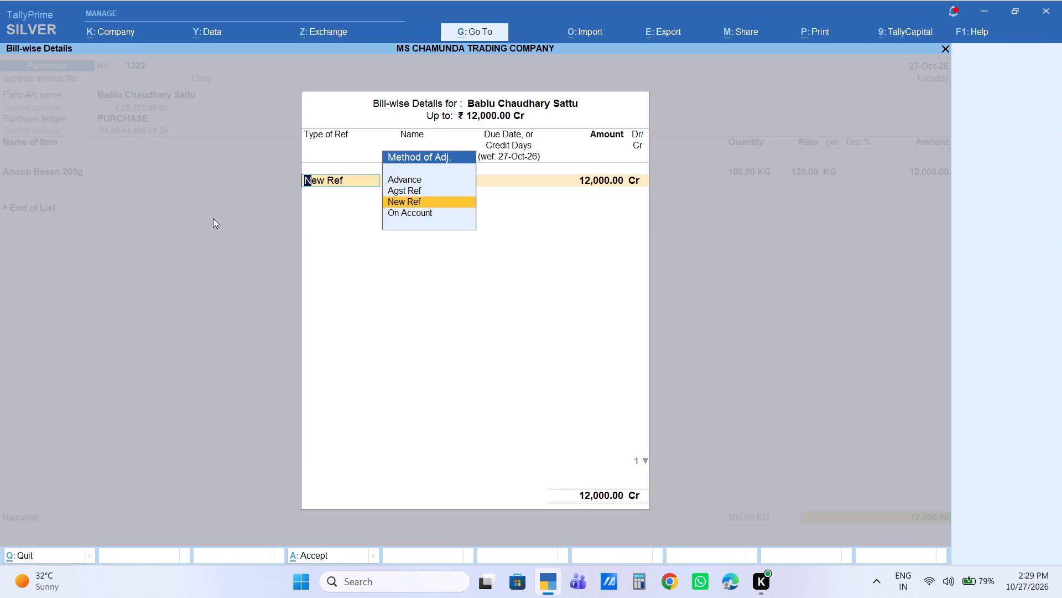
{"action": "key", "text": "Return"}
{"action": "key", "text": "Return"}
{"action": "key", "text": "Return"}
{"action": "key", "text": "Return"}
{"action": "key", "text": "Return"}
{"action": "key", "text": "Return"}
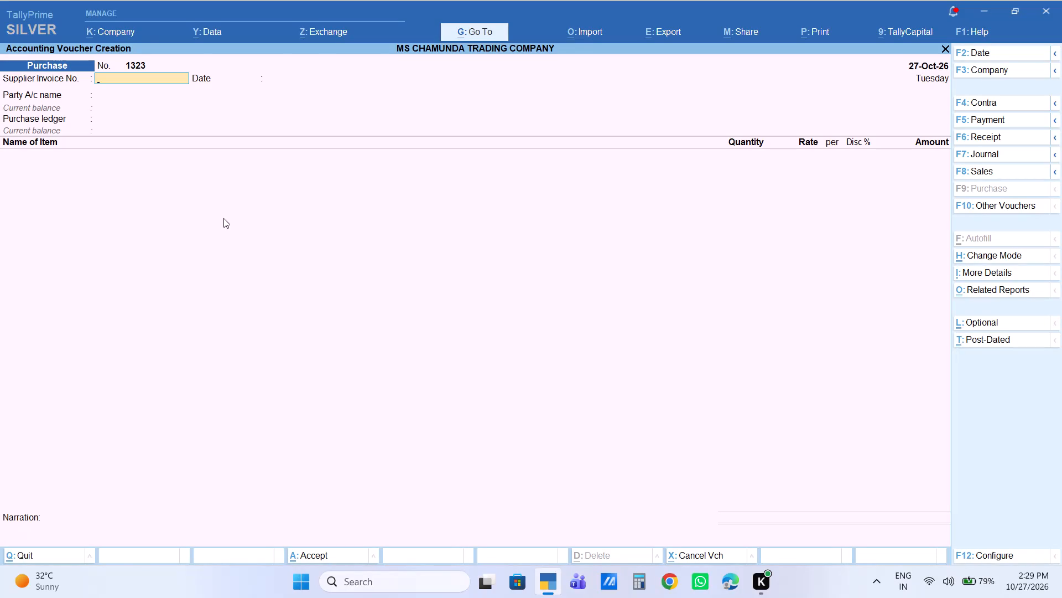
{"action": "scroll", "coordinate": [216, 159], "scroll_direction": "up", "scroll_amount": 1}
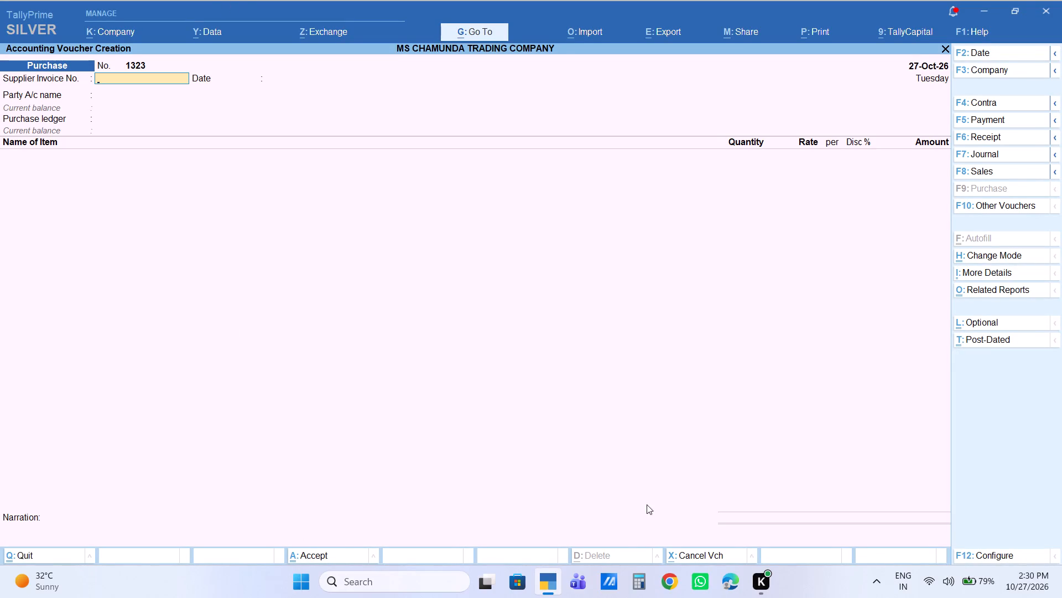
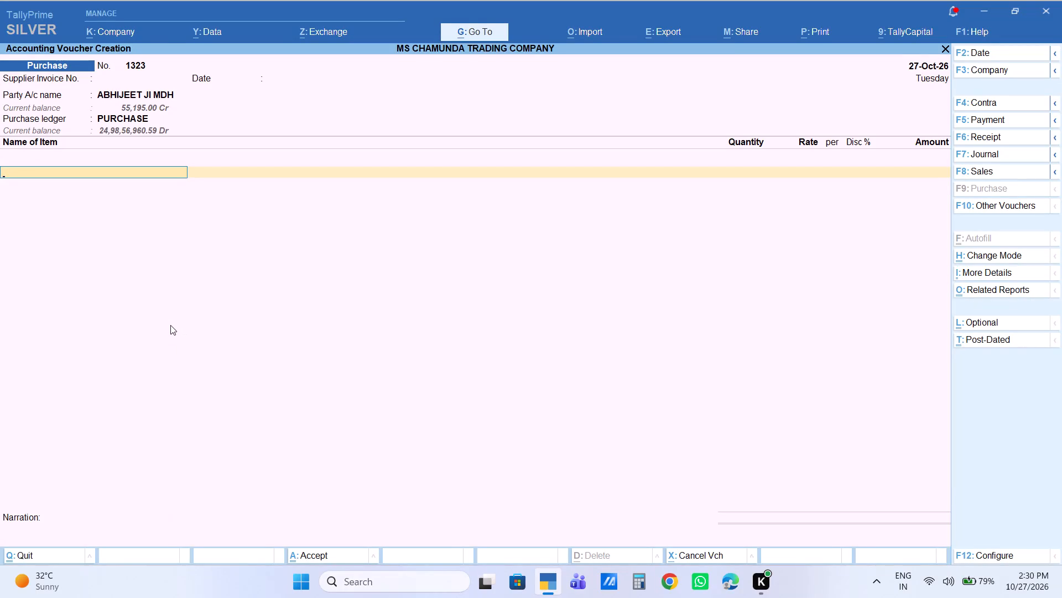
Abandon the unsaved purchase voucher No. 1323 without adding items and return to the Gateway of Tally.
{"action": "key", "text": "Escape"}
{"action": "key", "text": "Escape"}
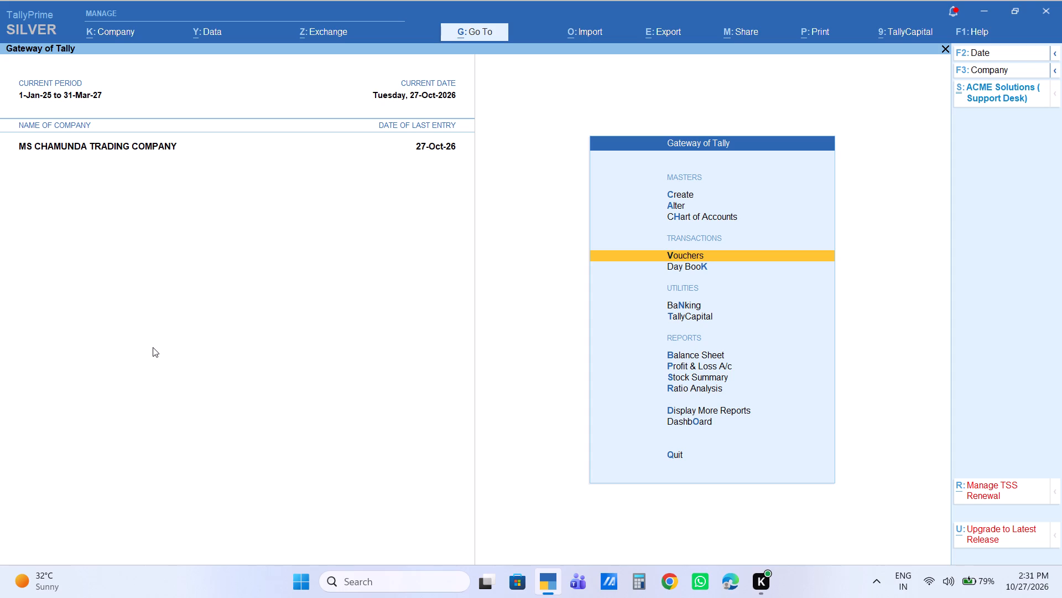
{"action": "key", "text": "Escape"}
{"action": "key", "text": "Escape"}
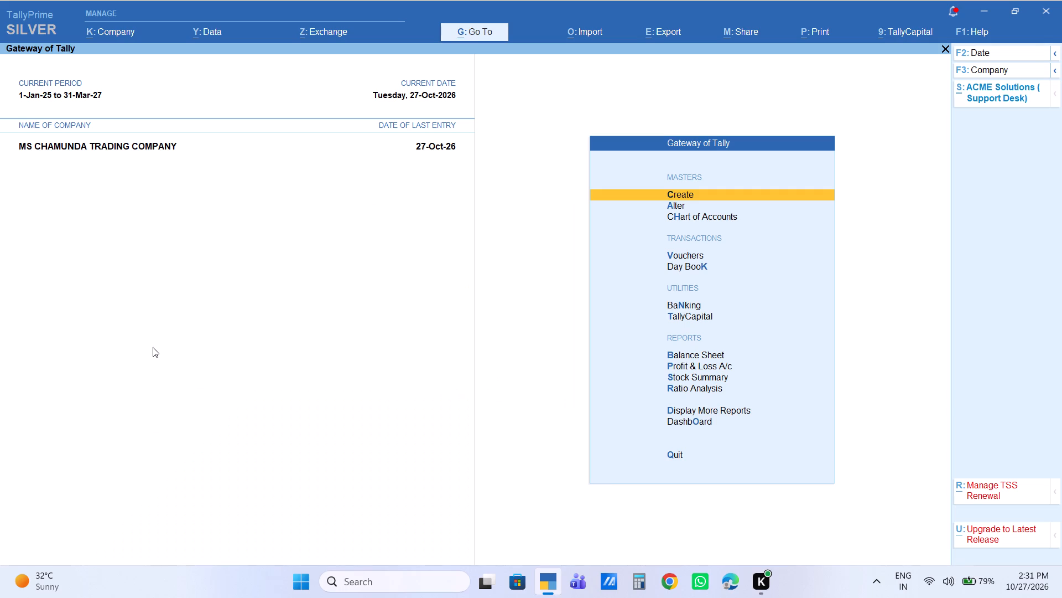
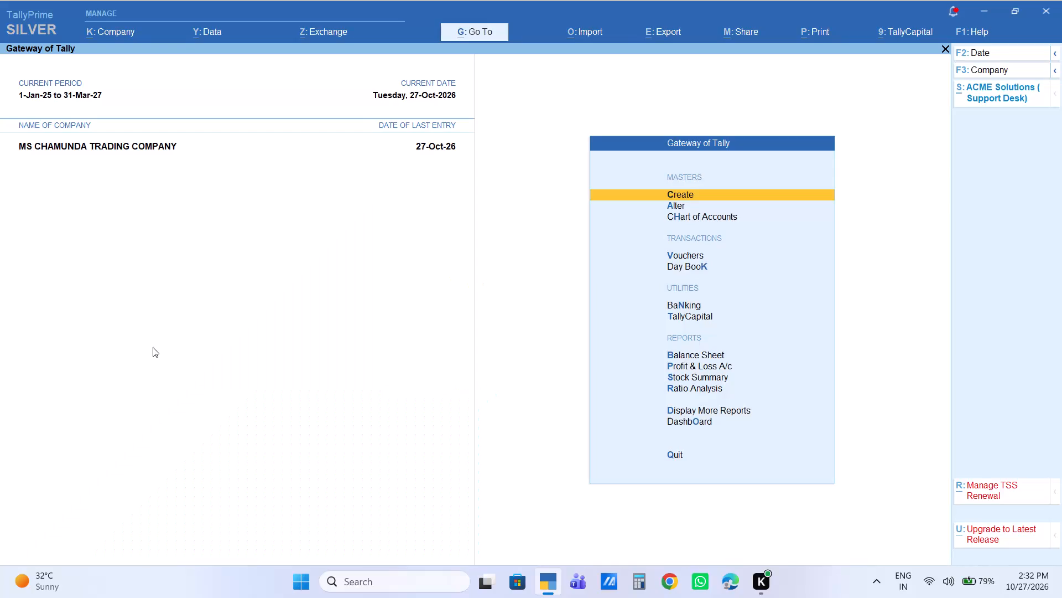
Look up the October stock vouchers for Mombatti Nata Rs5 in the inventory books and open its RAJESH MASALA purchase voucher No. 1215.
{"action": "key", "text": "d"}
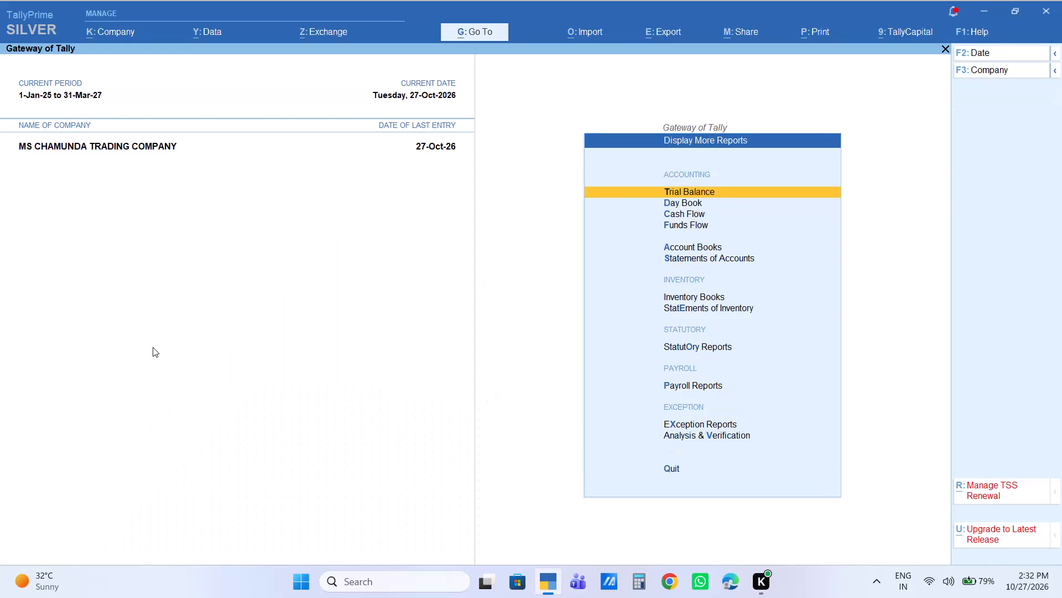
{"action": "key", "text": "i"}
{"action": "key", "text": "Return"}
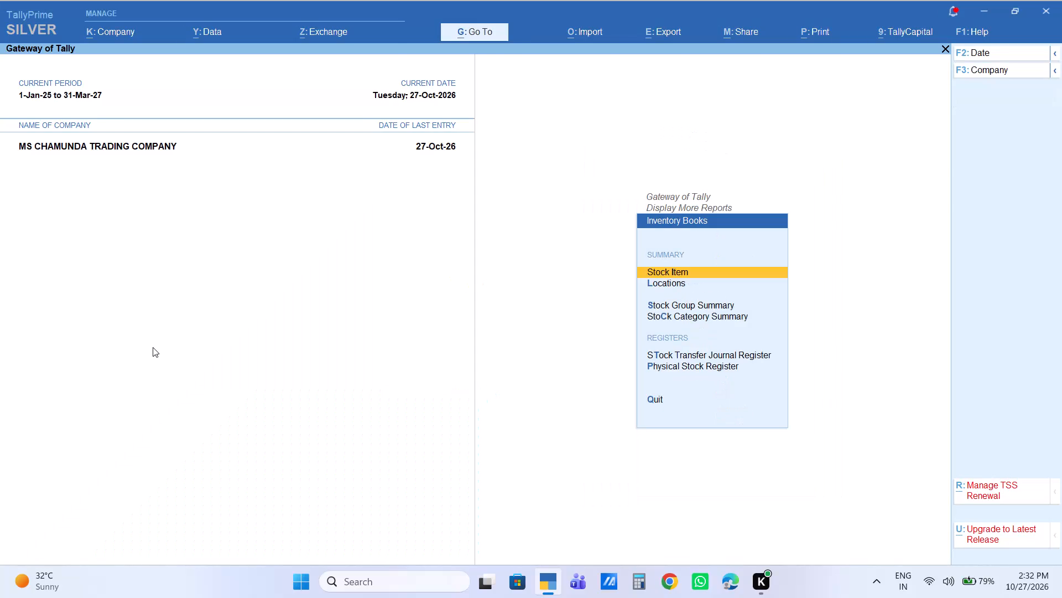
{"action": "type", "text": "MOM"}
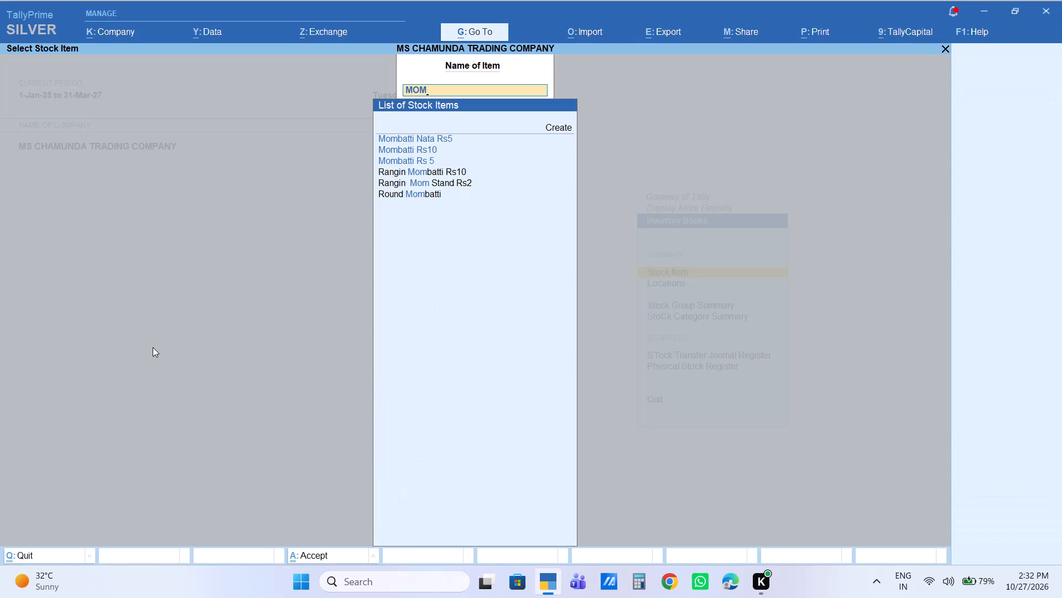
{"action": "key", "text": "Down"}
{"action": "key", "text": "Return"}
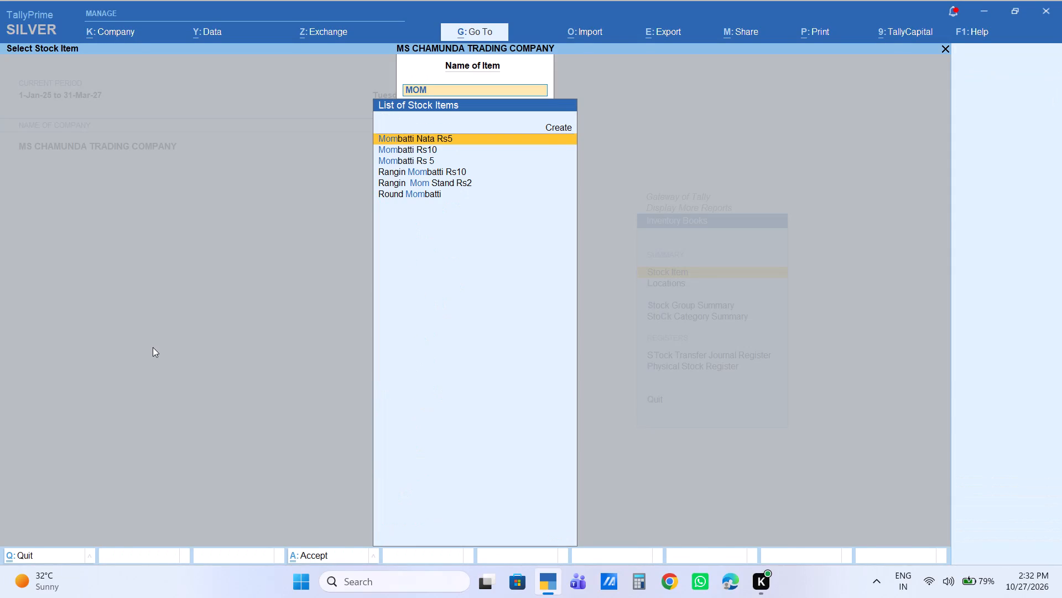
{"action": "key", "text": "Return"}
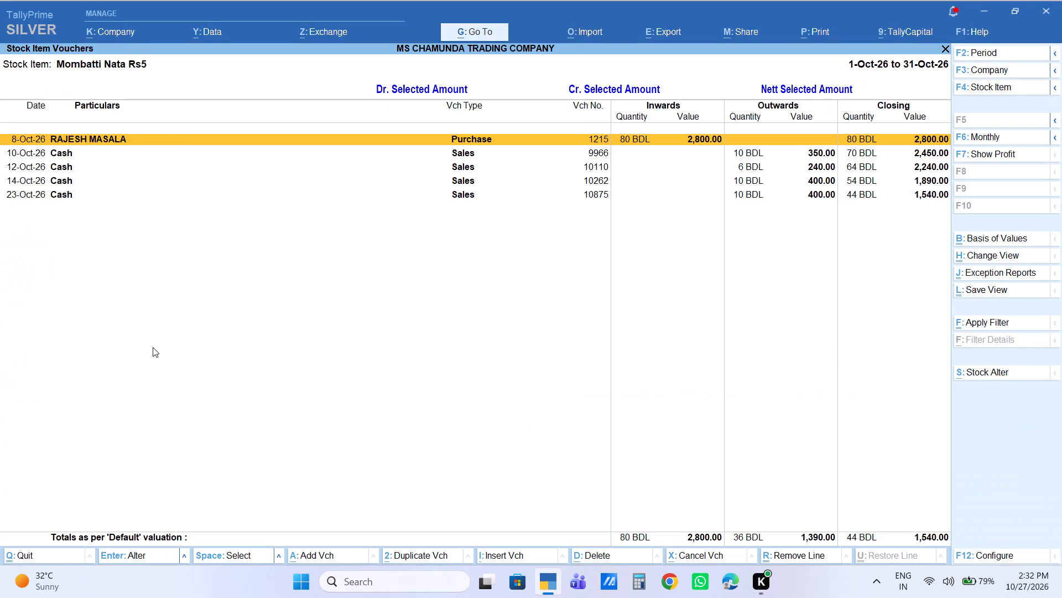
{"action": "key", "text": "Return"}
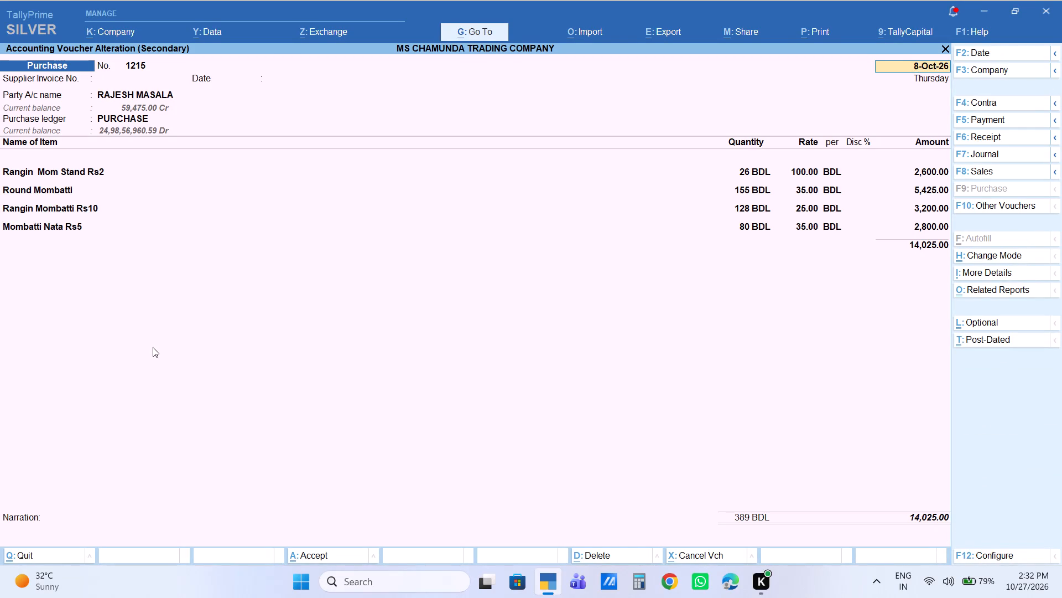
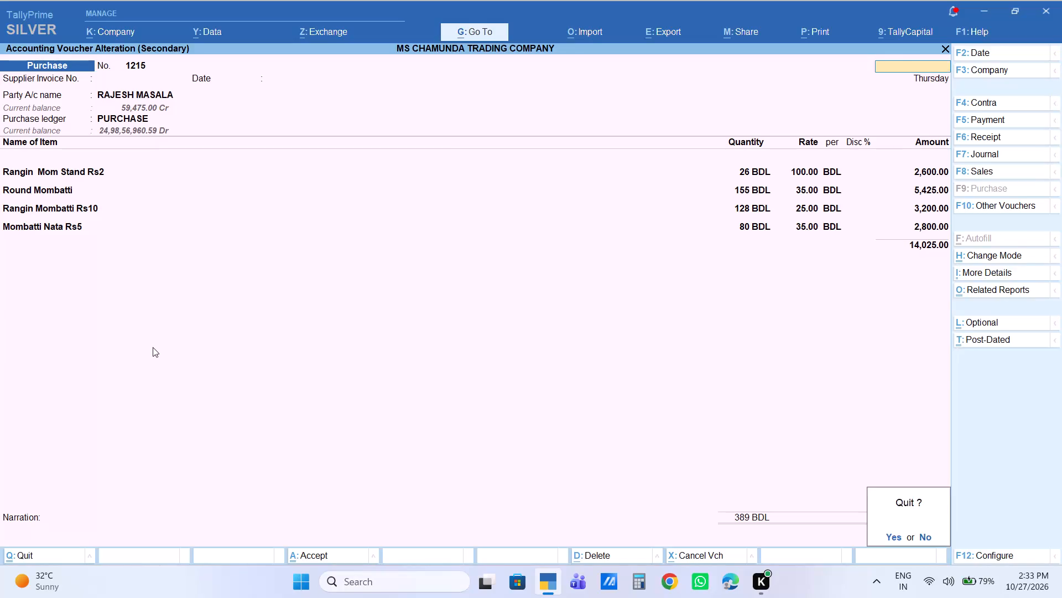
Close the RAJESH MASALA purchase voucher and the inventory reports, returning to the Gateway of Tally.
{"action": "key", "text": "Escape"}
{"action": "key", "text": "Escape"}
{"action": "key", "text": "Escape"}
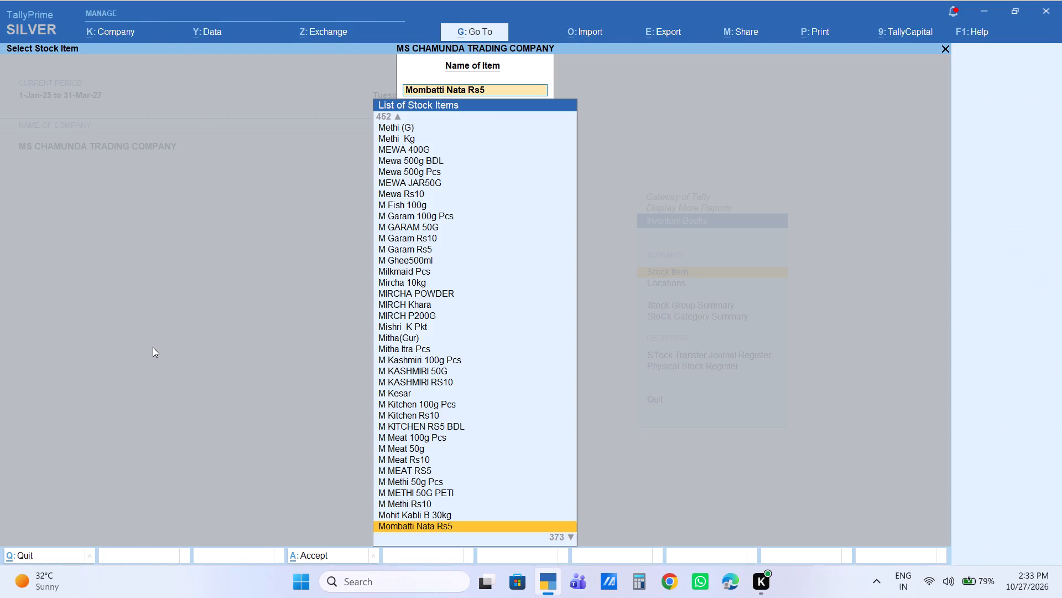
{"action": "key", "text": "Escape"}
{"action": "key", "text": "Escape"}
{"action": "key", "text": "Escape"}
{"action": "key", "text": "Escape"}
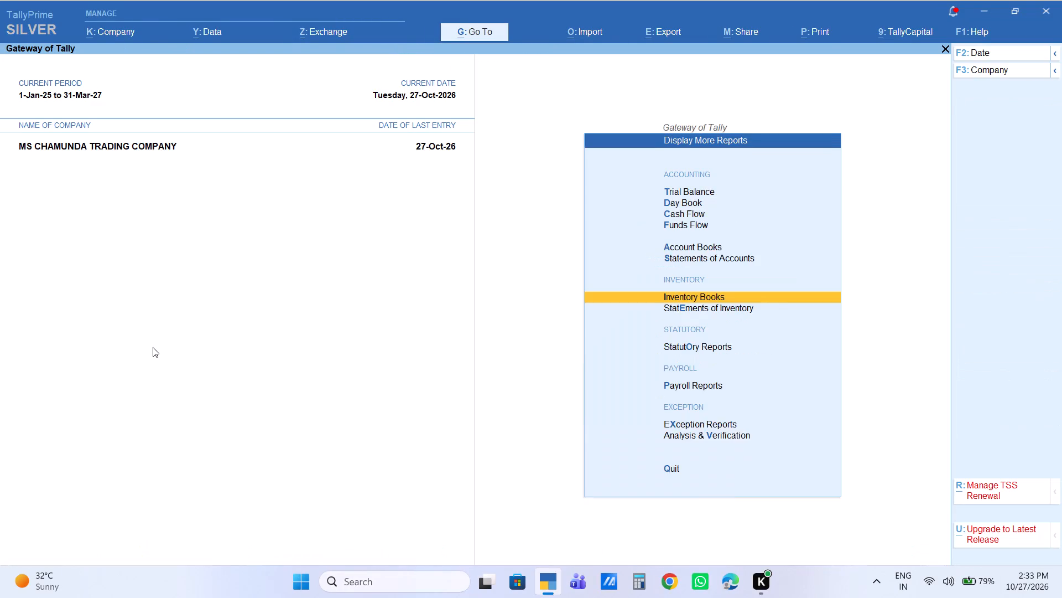
{"action": "key", "text": "Escape"}
{"action": "key", "text": "Escape"}
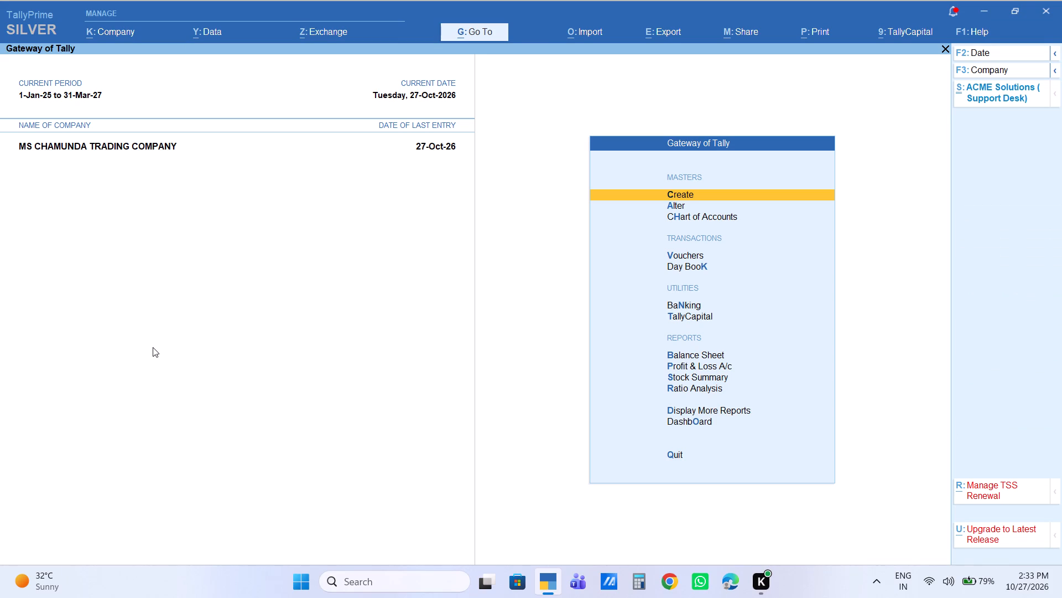
Display the account book ledger vouchers for GOVIND JI TEL.
{"action": "type", "text": "DA"}
{"action": "key", "text": "l"}
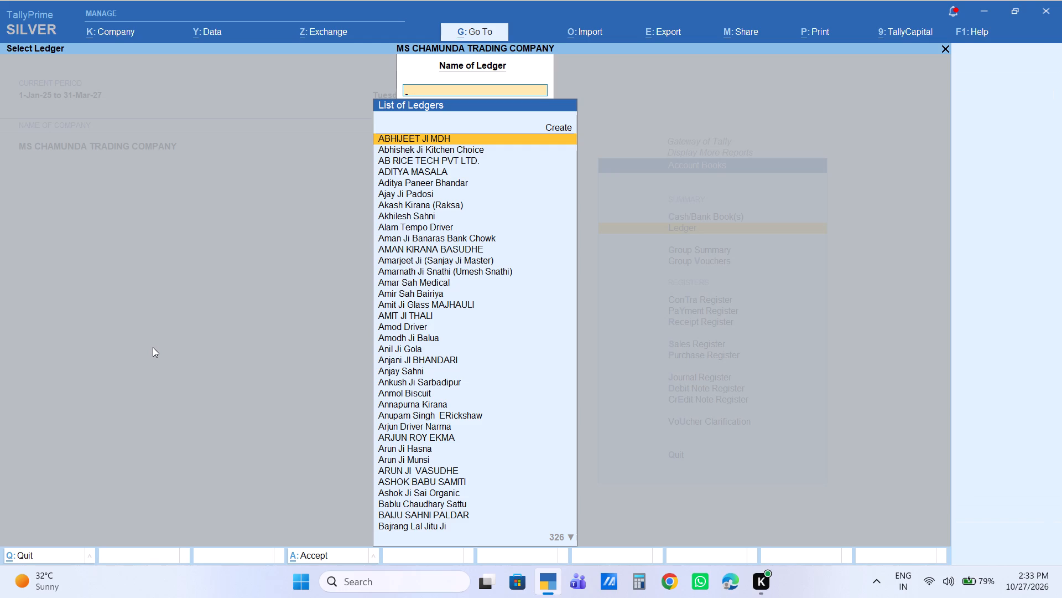
{"action": "type", "text": "GOVI"}
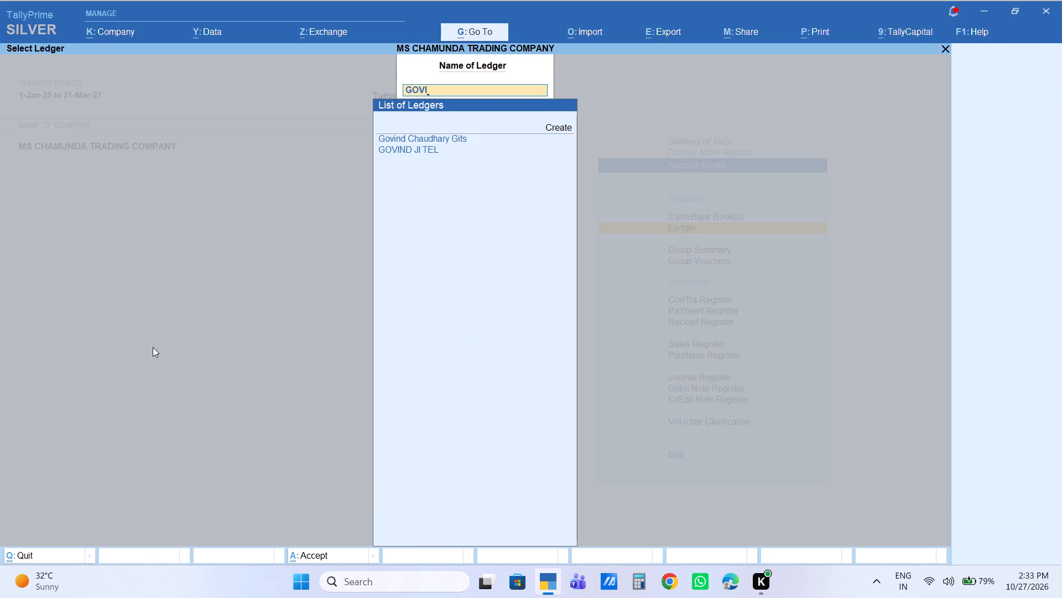
{"action": "key", "text": "Down"}
{"action": "key", "text": "Down"}
{"action": "key", "text": "Return"}
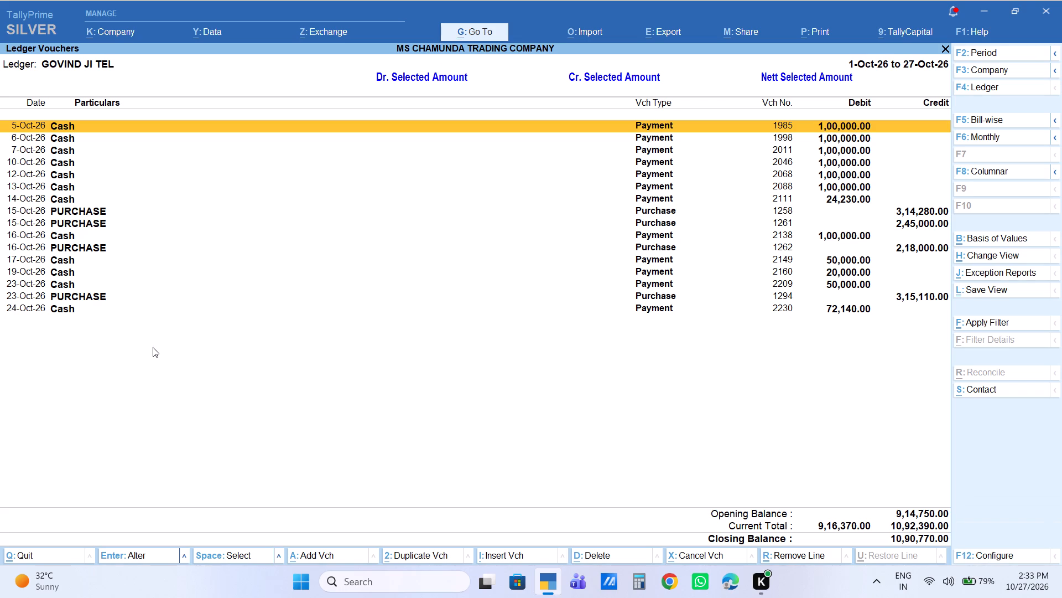
Open the 24-Oct-26 cash payment voucher No. 2230 to check its bill references, and return to the voucher list.
{"action": "key", "text": "Down"}
{"action": "key", "text": "Down"}
{"action": "key", "text": "Down"}
{"action": "key", "text": "Down"}
{"action": "key", "text": "Down"}
{"action": "key", "text": "Down"}
{"action": "key", "text": "Down"}
{"action": "key", "text": "Down"}
{"action": "key", "text": "Down"}
{"action": "key", "text": "Down"}
{"action": "key", "text": "Down"}
{"action": "key", "text": "Down"}
{"action": "key", "text": "Down"}
{"action": "key", "text": "Down"}
{"action": "key", "text": "Down"}
{"action": "key", "text": "Down"}
{"action": "key", "text": "Down"}
{"action": "key", "text": "Down"}
{"action": "key", "text": "Down"}
{"action": "key", "text": "Down"}
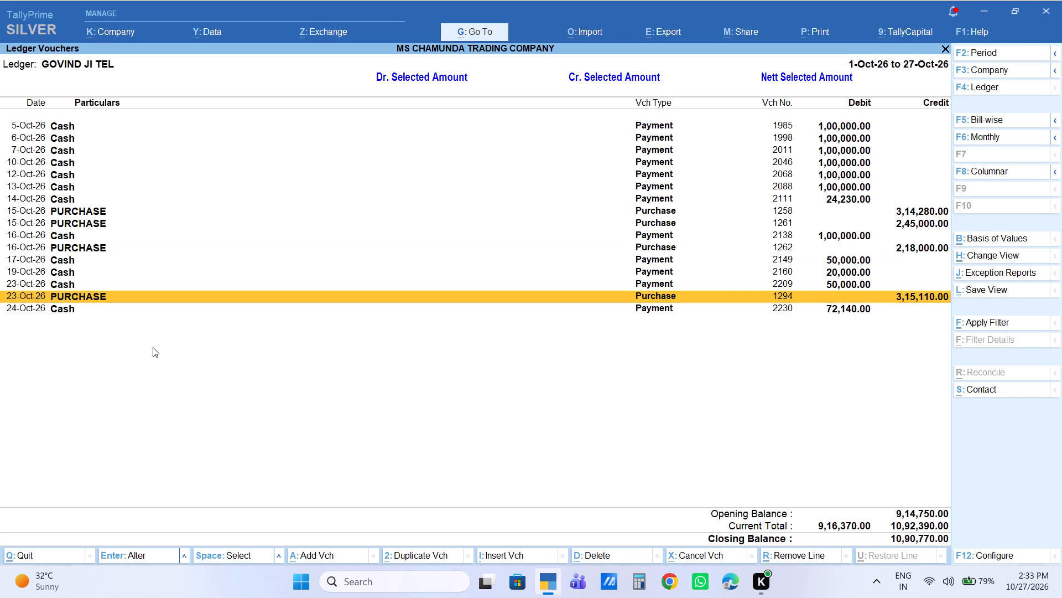
{"action": "key", "text": "Return"}
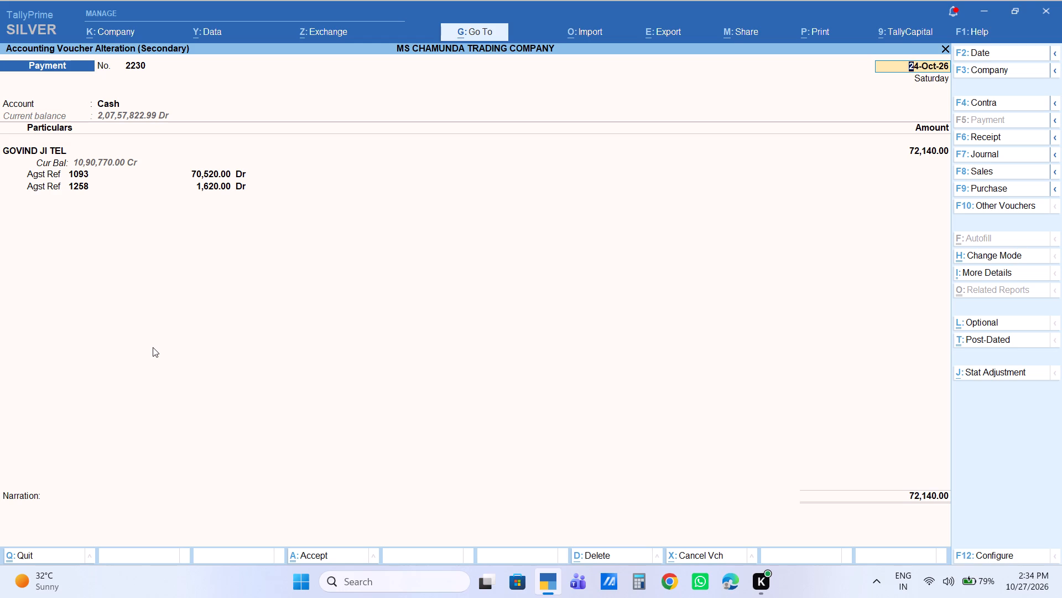
{"action": "key", "text": "Escape"}
{"action": "key", "text": "Escape"}
{"action": "key", "text": "Escape"}
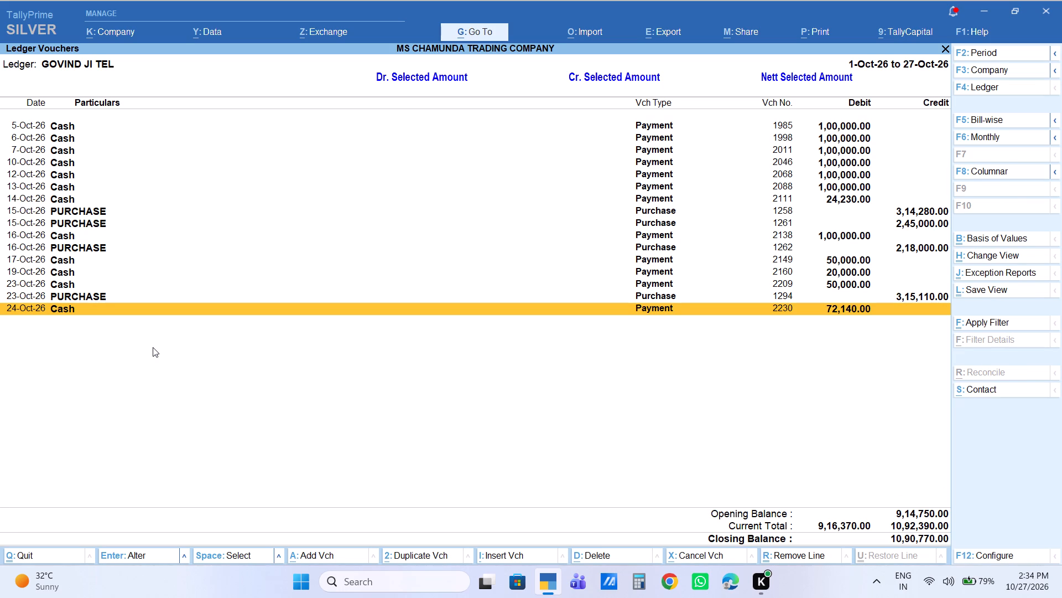
Extend the ledger report period to cover 1-Apr-25 to 27-Oct-26.
{"action": "key", "text": "F2"}
{"action": "key", "text": "space"}
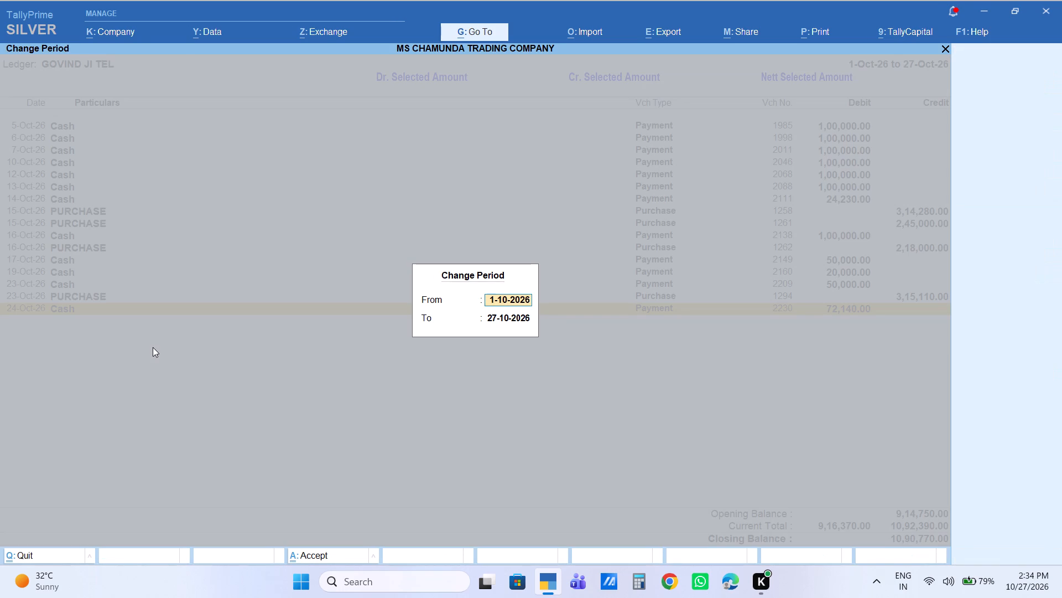
{"action": "key", "text": "Return"}
{"action": "key", "text": "Return"}
Look through the GOVIND JI TEL vouchers from August to October 2026 and open the 26-Sep-26 purchase voucher No. 1093.
{"action": "key", "text": "Down"}
{"action": "key", "text": "Down"}
{"action": "key", "text": "Down"}
{"action": "key", "text": "Down"}
{"action": "key", "text": "Down"}
{"action": "key", "text": "Down"}
{"action": "key", "text": "Down"}
{"action": "key", "text": "Down"}
{"action": "key", "text": "Down"}
{"action": "key", "text": "Down"}
{"action": "key", "text": "Down"}
{"action": "key", "text": "Down"}
{"action": "key", "text": "Down"}
{"action": "key", "text": "Down"}
{"action": "key", "text": "Down"}
{"action": "key", "text": "Down"}
{"action": "key", "text": "Down"}
{"action": "key", "text": "Down"}
{"action": "key", "text": "Down"}
{"action": "key", "text": "Down"}
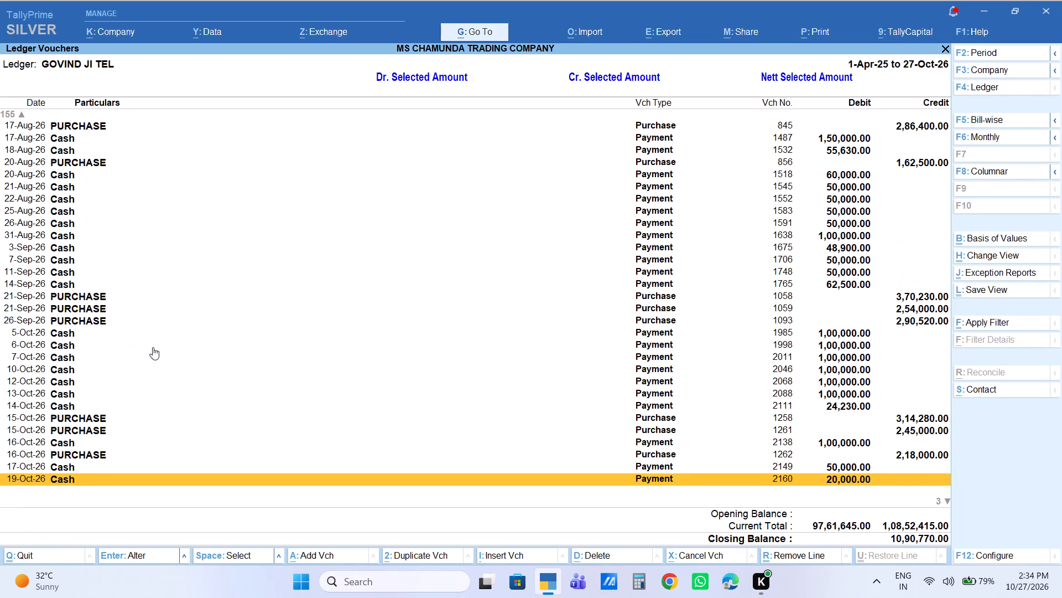
{"action": "key", "text": "Up"}
{"action": "key", "text": "Up"}
{"action": "key", "text": "Up"}
{"action": "key", "text": "Up"}
{"action": "key", "text": "Up"}
{"action": "key", "text": "Up"}
{"action": "key", "text": "Up"}
{"action": "key", "text": "Up"}
{"action": "key", "text": "Up"}
{"action": "key", "text": "Up"}
{"action": "key", "text": "Up"}
{"action": "key", "text": "Up"}
{"action": "key", "text": "Up"}
{"action": "key", "text": "Up"}
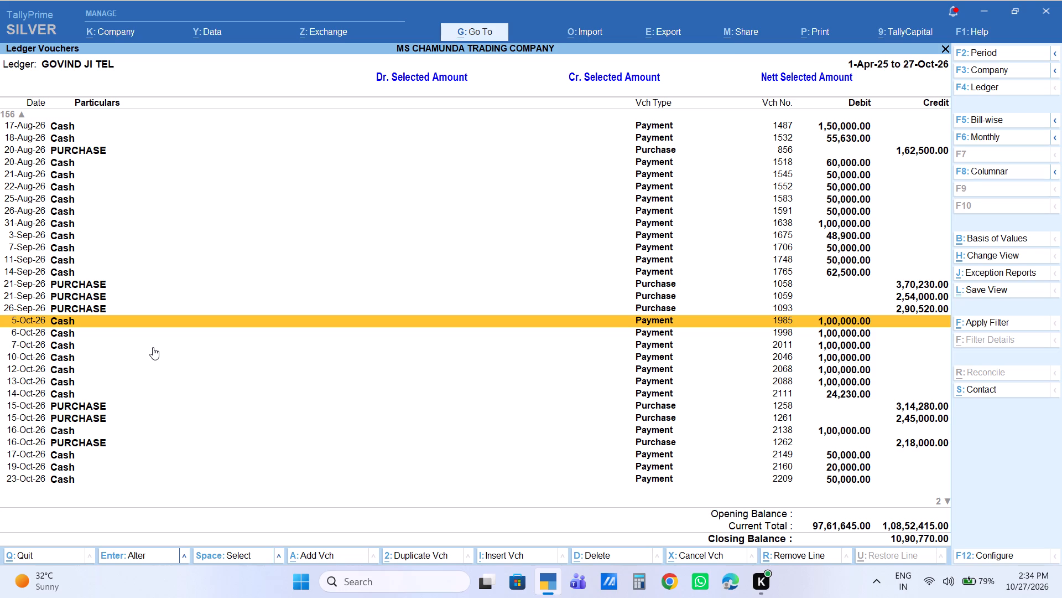
{"action": "key", "text": "Return"}
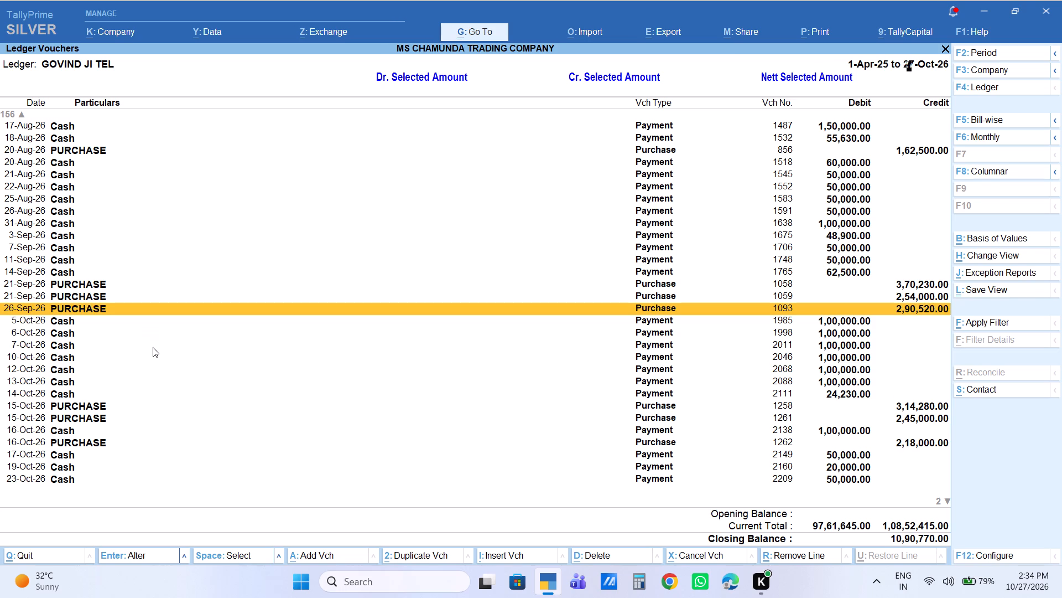
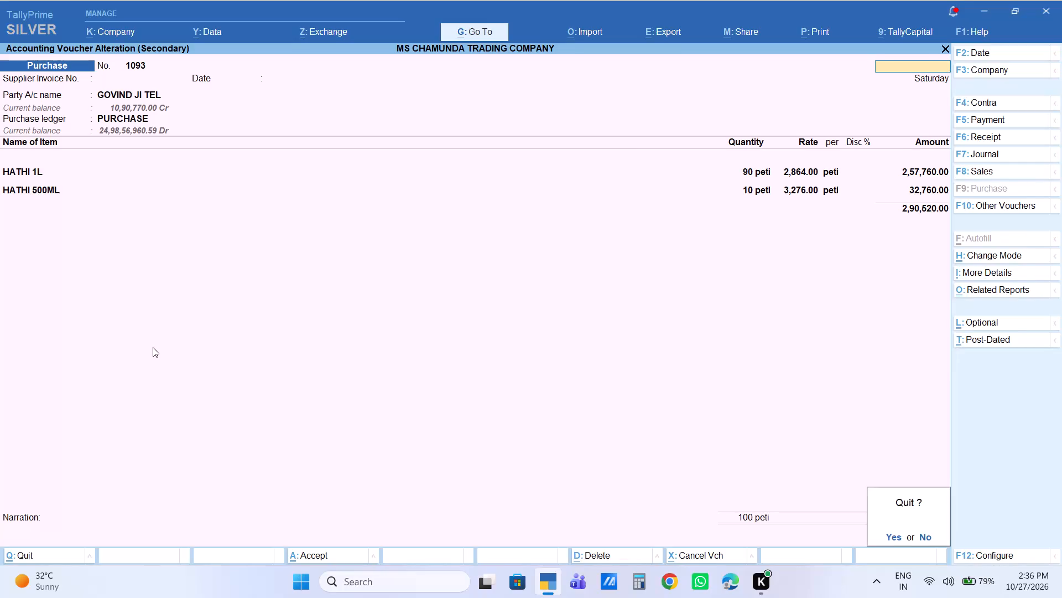
Close purchase voucher No. 1093 and examine the GOVIND JI TEL payments and purchases from 26-Sep-26 to 24-Oct-26.
{"action": "key", "text": "Escape"}
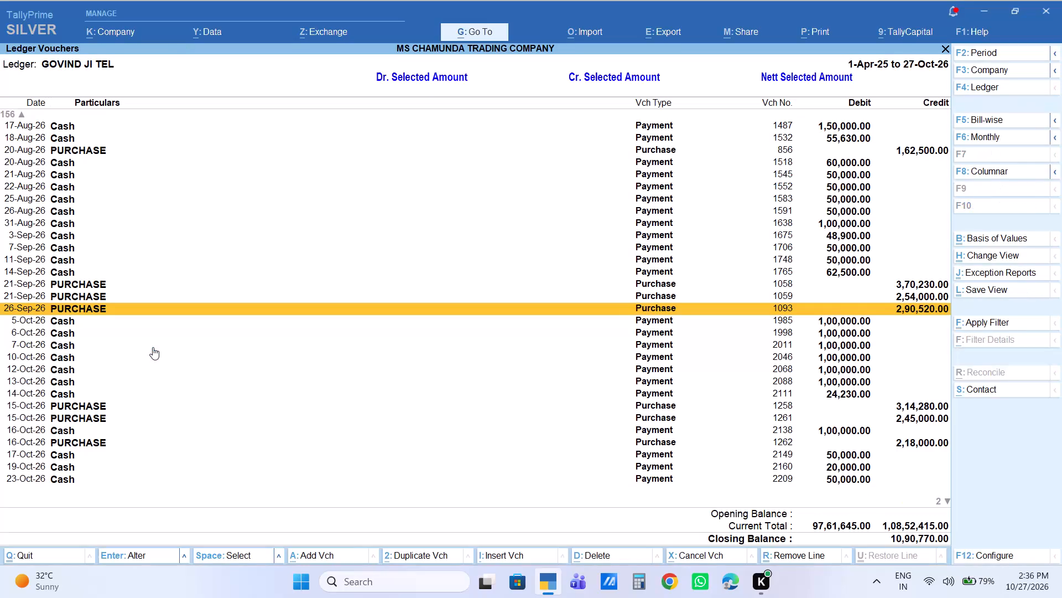
{"action": "key", "text": "Down"}
{"action": "key", "text": "Right"}
{"action": "key", "text": "Down"}
{"action": "key", "text": "Down"}
{"action": "key", "text": "Down"}
{"action": "key", "text": "Down"}
{"action": "key", "text": "Down"}
{"action": "key", "text": "Down"}
{"action": "key", "text": "Down"}
{"action": "key", "text": "Down"}
{"action": "key", "text": "Down"}
{"action": "key", "text": "Down"}
{"action": "key", "text": "Down"}
{"action": "key", "text": "Down"}
{"action": "key", "text": "Down"}
{"action": "key", "text": "Down"}
{"action": "key", "text": "Down"}
{"action": "key", "text": "Down"}
{"action": "key", "text": "Down"}
{"action": "key", "text": "Down"}
{"action": "key", "text": "Down"}
{"action": "key", "text": "Down"}
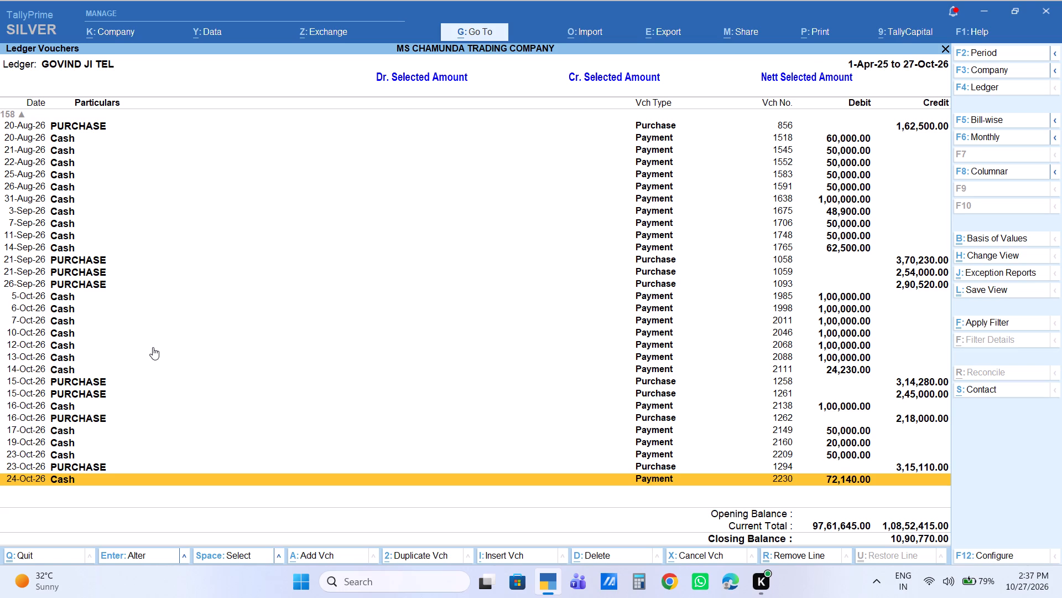
{"action": "key", "text": "Up"}
{"action": "key", "text": "Up"}
{"action": "key", "text": "Up"}
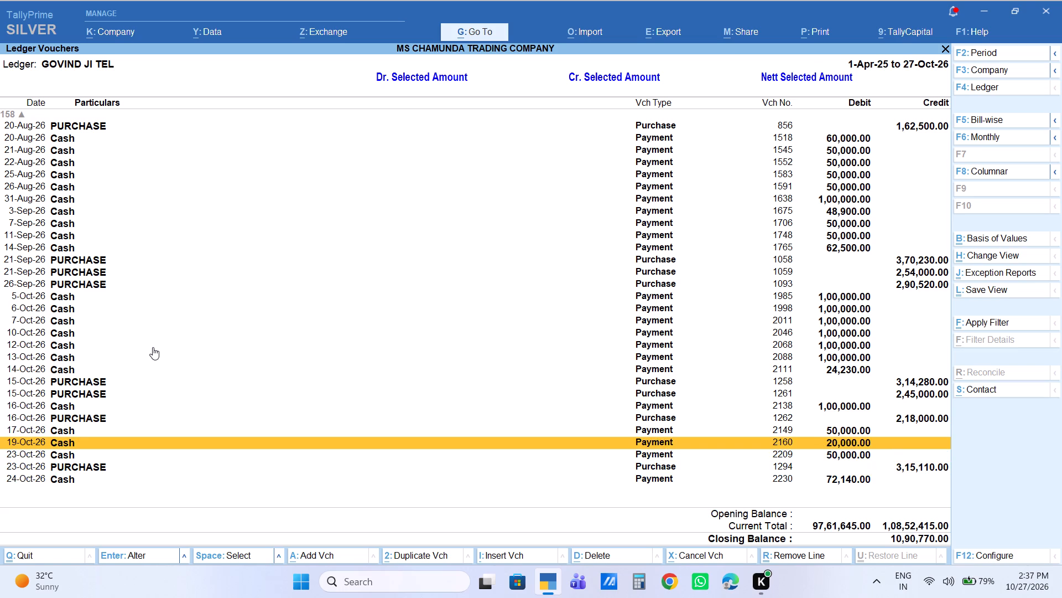
{"action": "key", "text": "Down"}
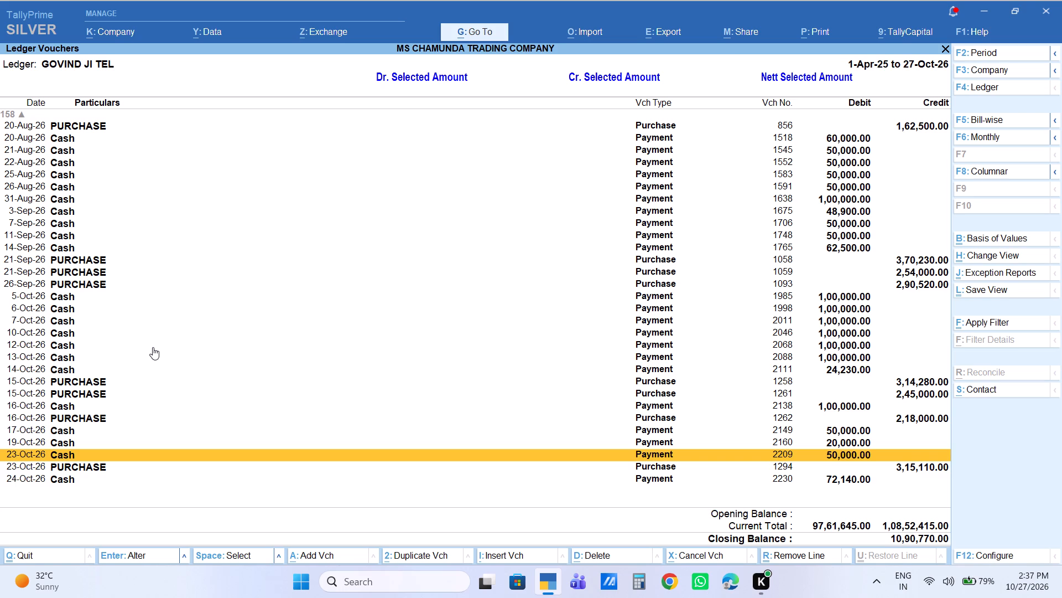
{"action": "key", "text": "Up"}
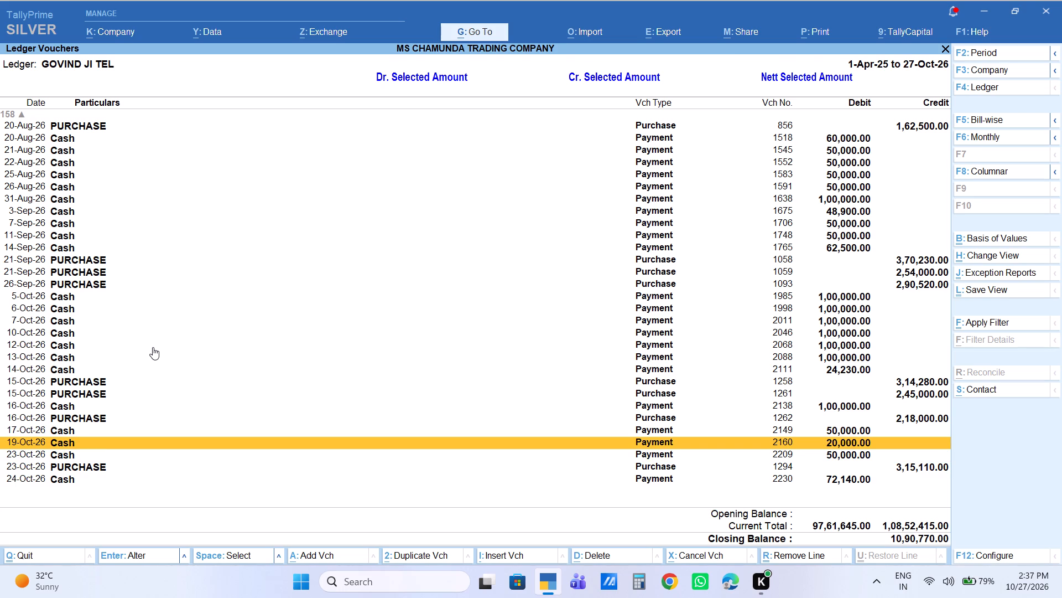
{"action": "key", "text": "Up"}
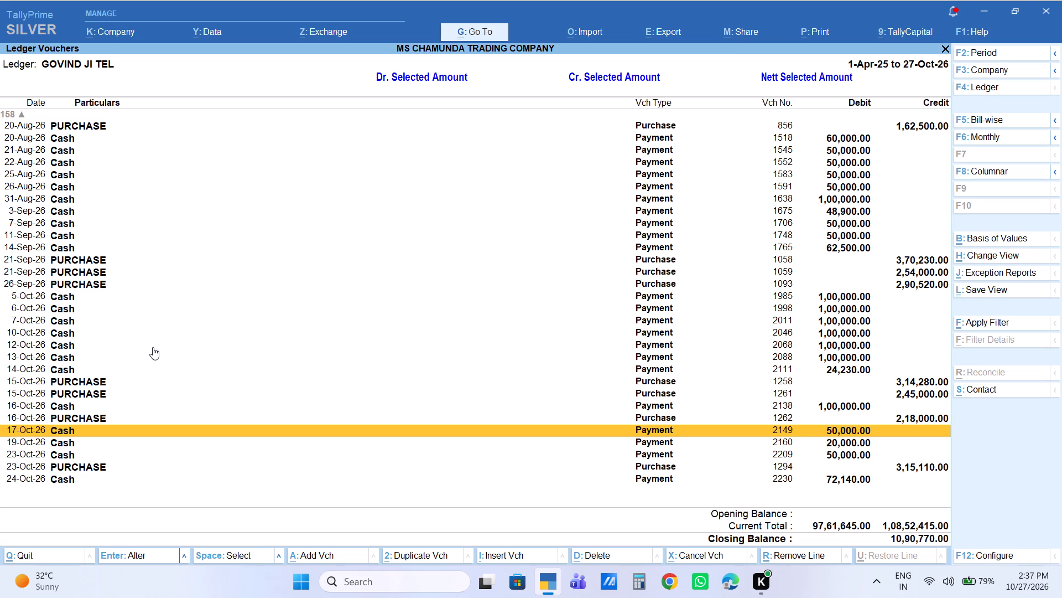
{"action": "key", "text": "Up"}
{"action": "key", "text": "Up"}
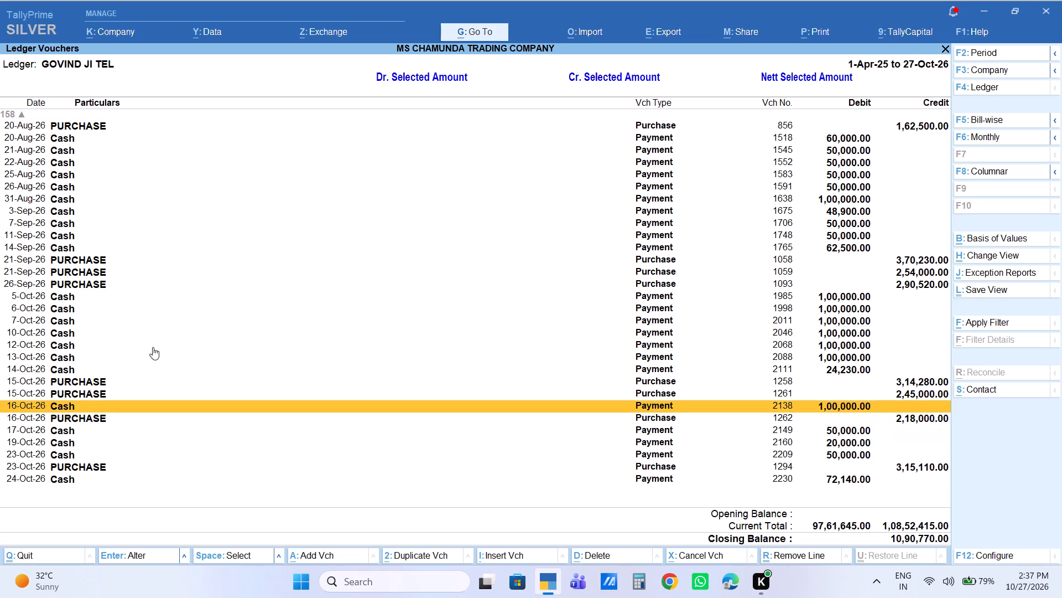